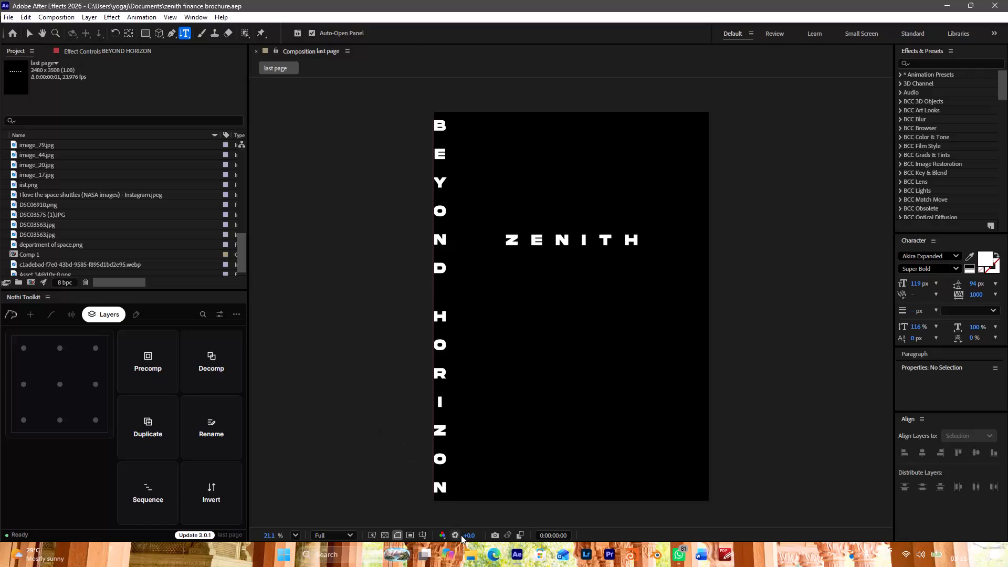
# Switch to Microsoft Edge, go to the Canva home page from a new tab, and open its login dialog.
pyautogui.click(491, 549)
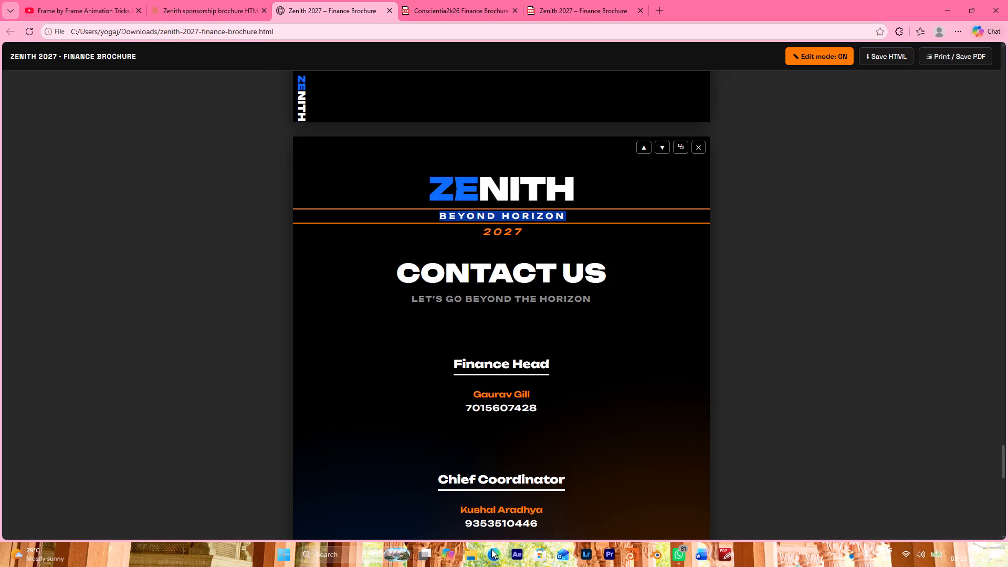
pyautogui.click(657, 4)
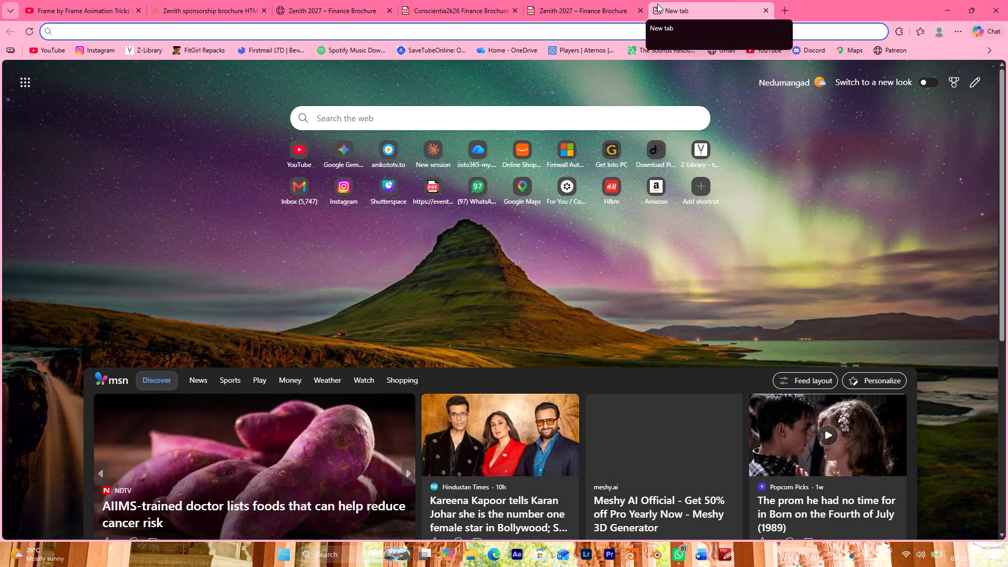
pyautogui.write('canva')
pyautogui.press('Return')
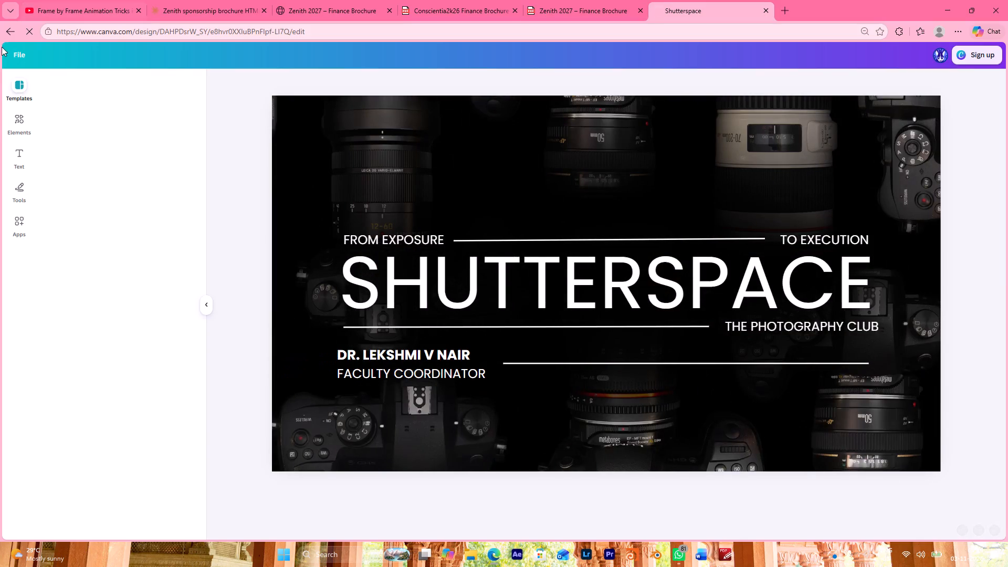
pyautogui.click(17, 54)
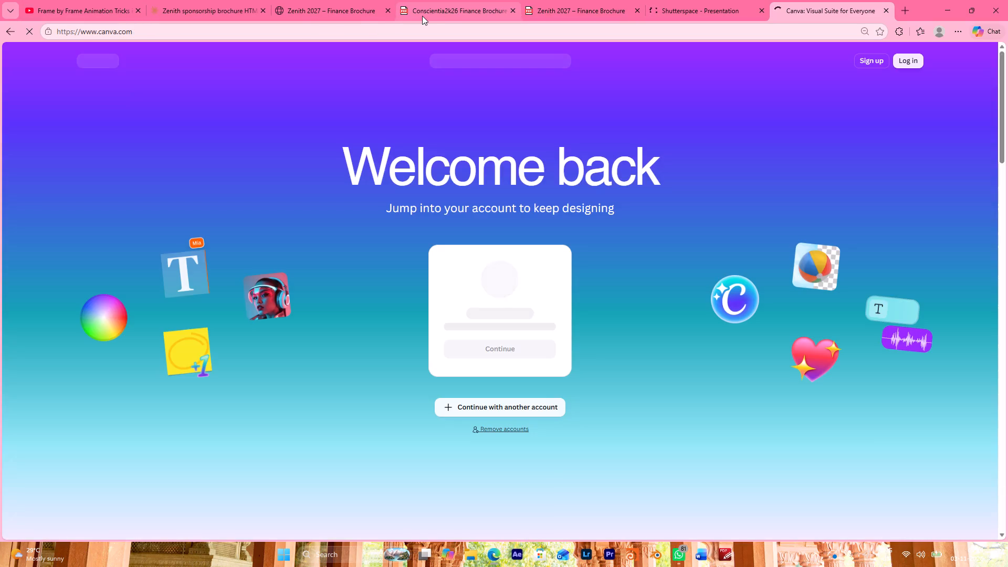
pyautogui.click(902, 61)
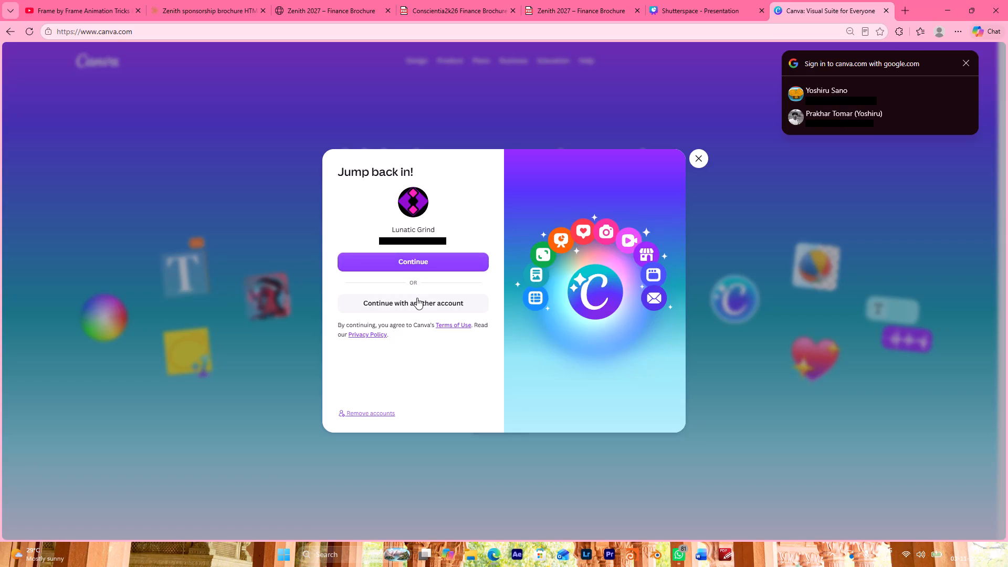
# Close the Shutterspace - Presentation browser tab, keeping the Canva login page open.
pyautogui.click(759, 10)
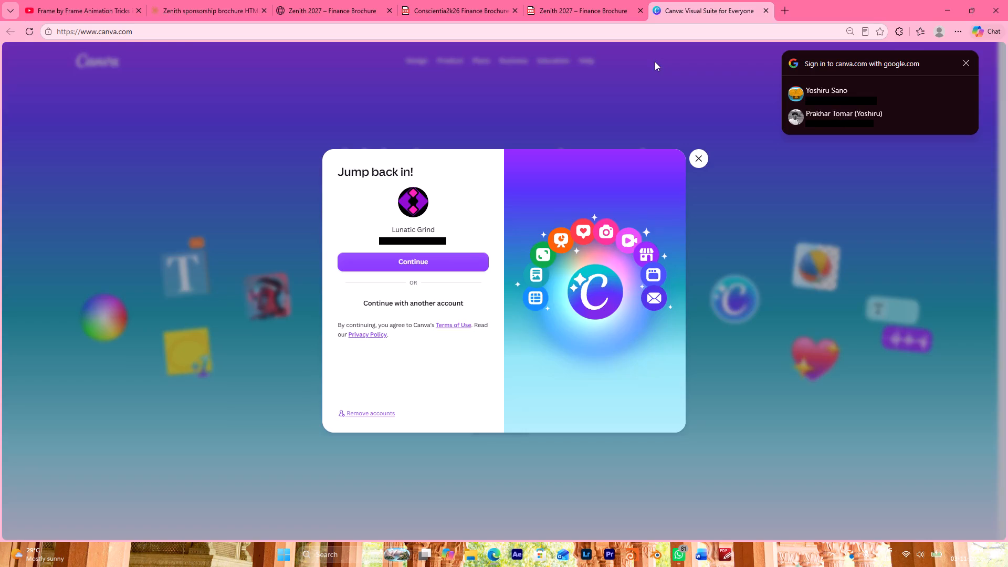
# Show the hidden system tray icons on the Windows taskbar.
pyautogui.click(832, 566)
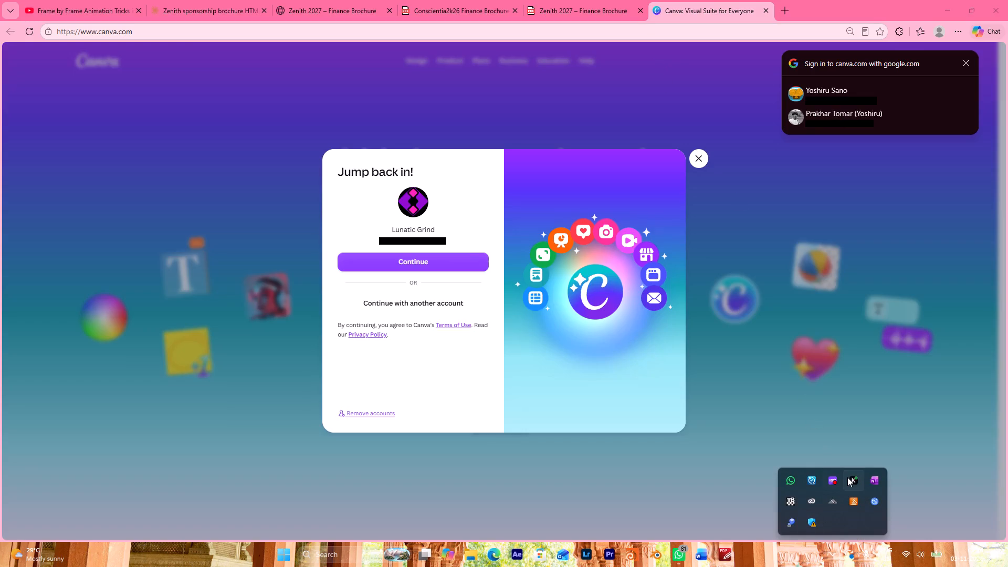
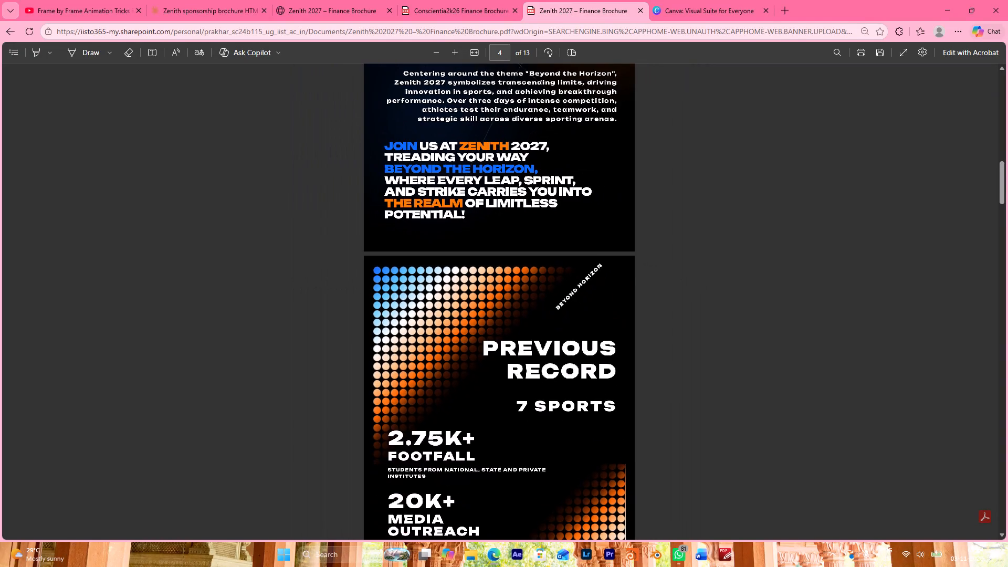
# View the Previous Record page of the Zenith 2027 brochure PDF and switch to the zenith finance brochure project in Adobe After Effects.
pyautogui.scroll(-2, 505, 194)
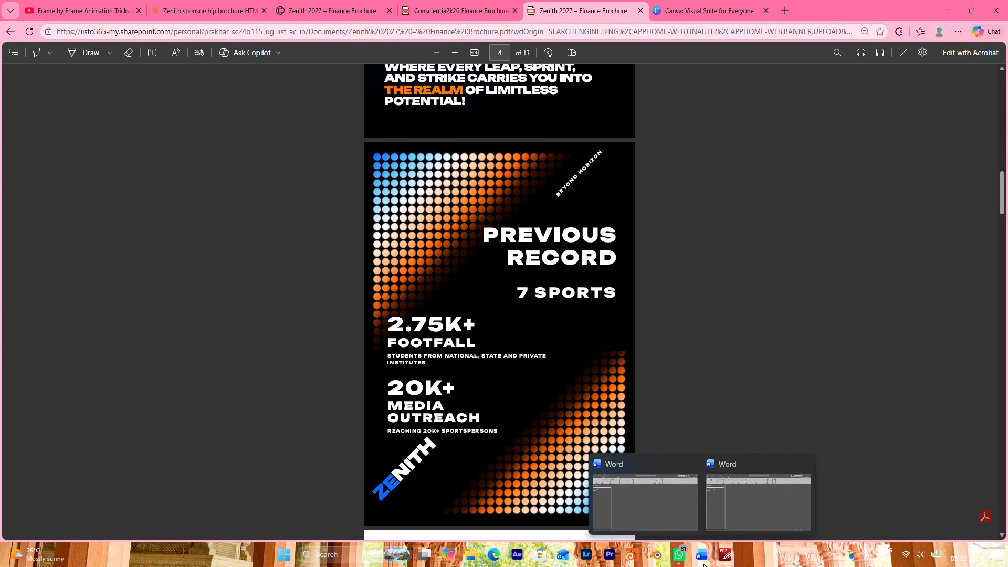
pyautogui.click(511, 556)
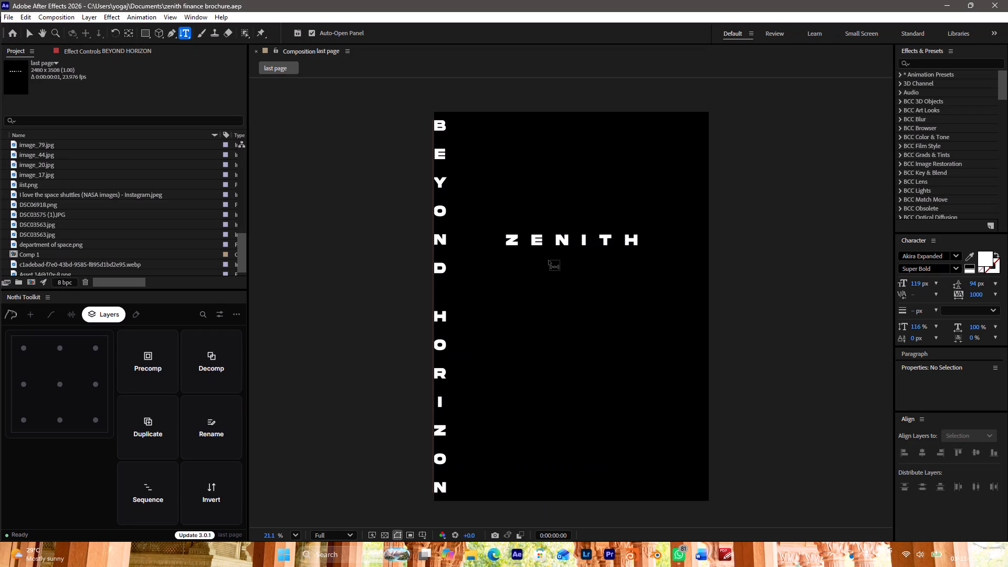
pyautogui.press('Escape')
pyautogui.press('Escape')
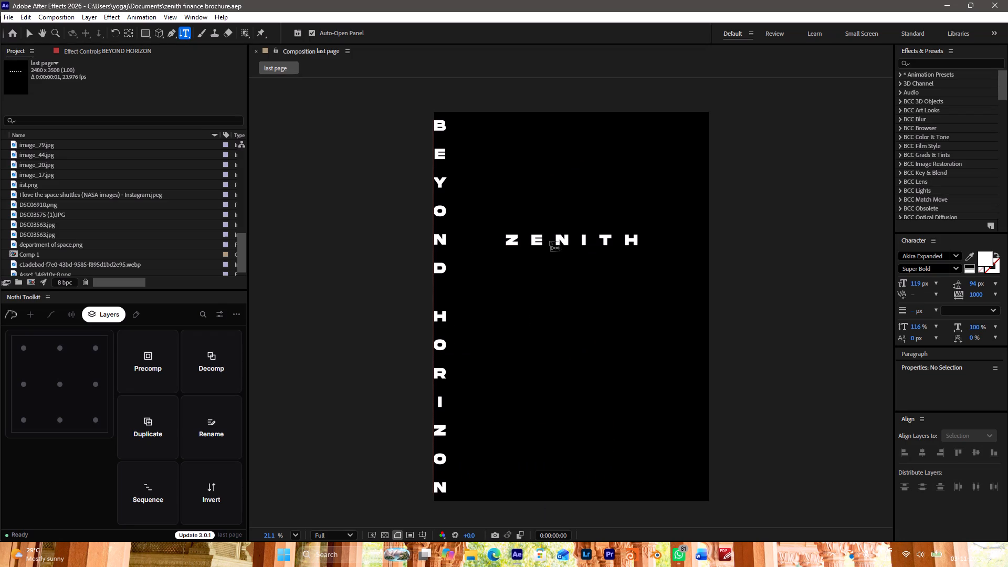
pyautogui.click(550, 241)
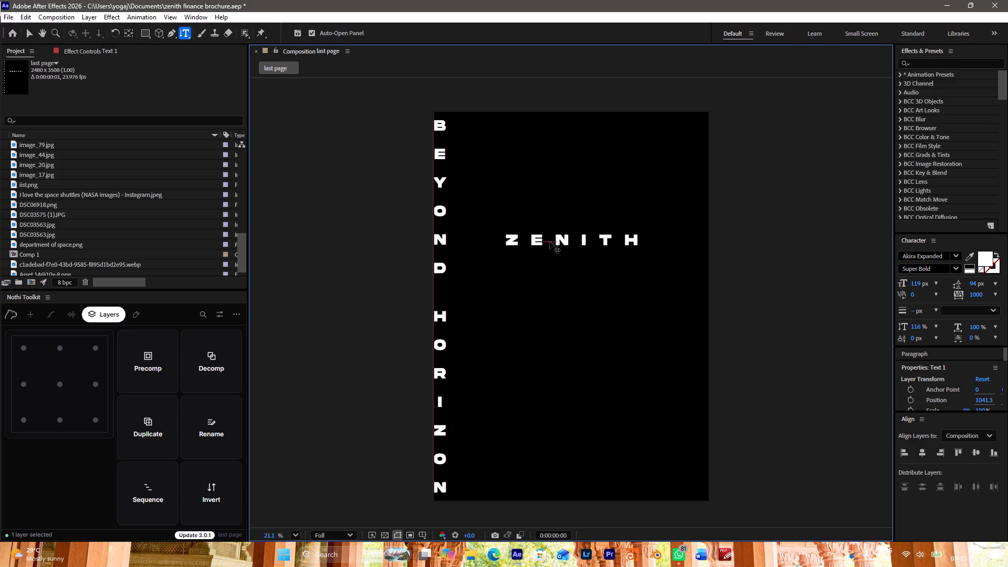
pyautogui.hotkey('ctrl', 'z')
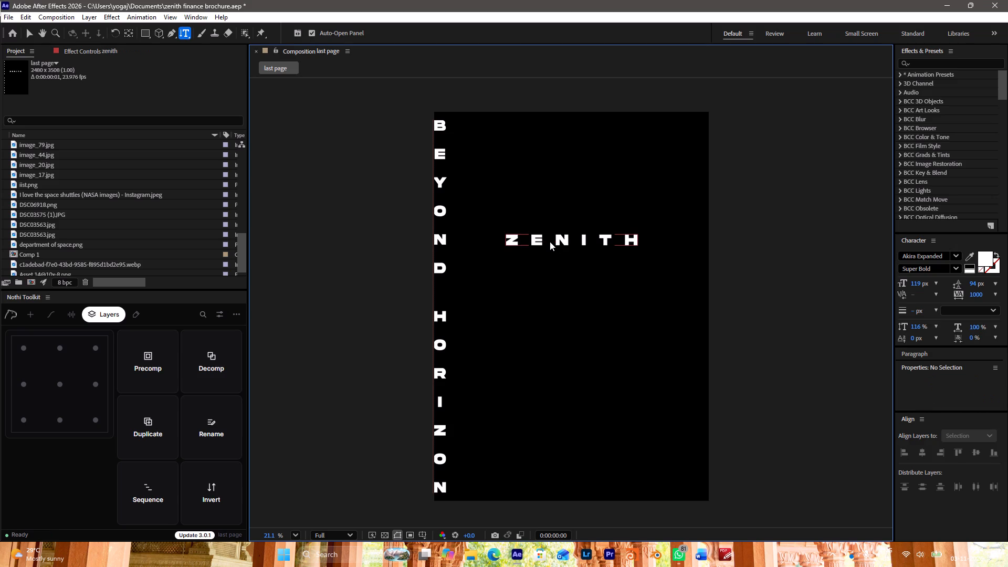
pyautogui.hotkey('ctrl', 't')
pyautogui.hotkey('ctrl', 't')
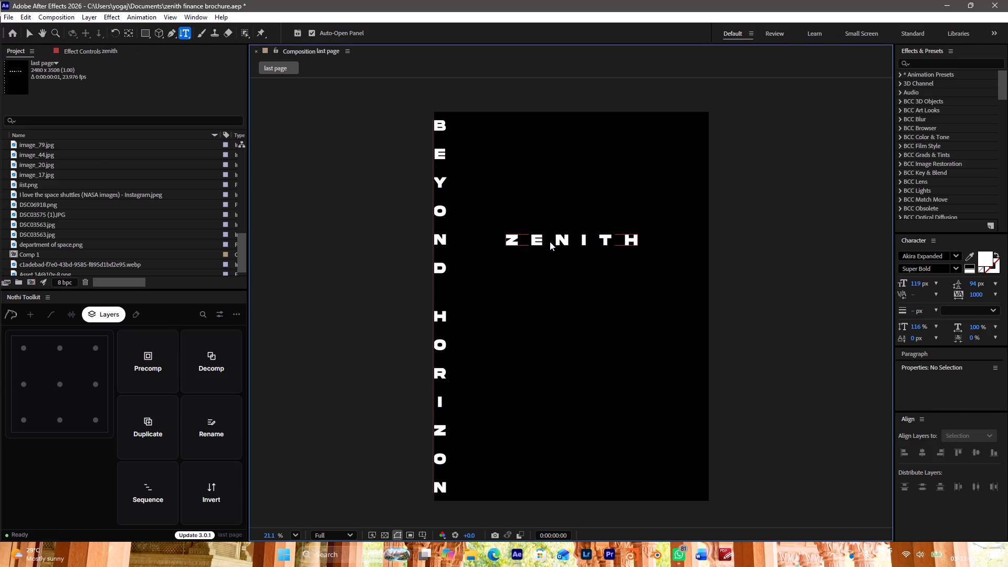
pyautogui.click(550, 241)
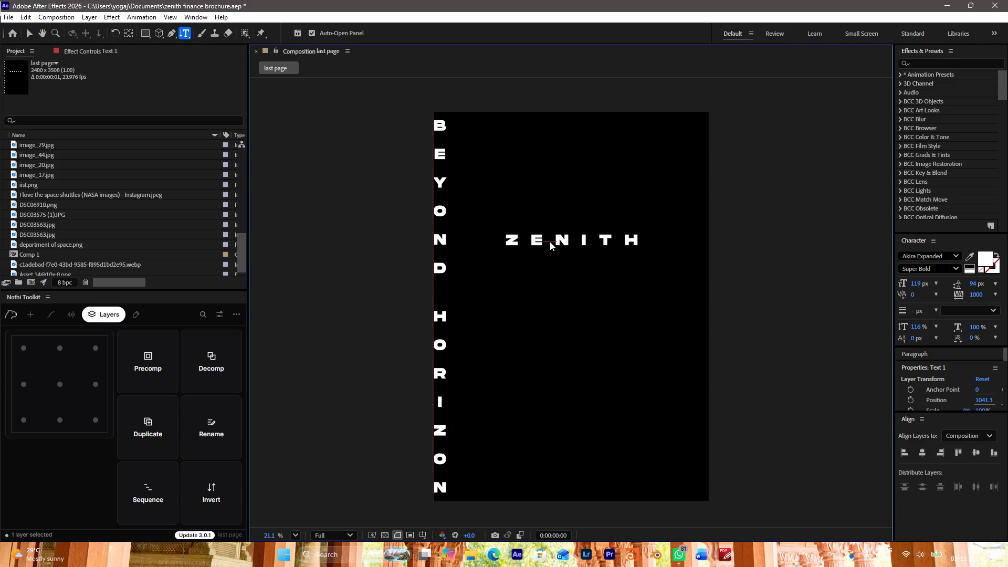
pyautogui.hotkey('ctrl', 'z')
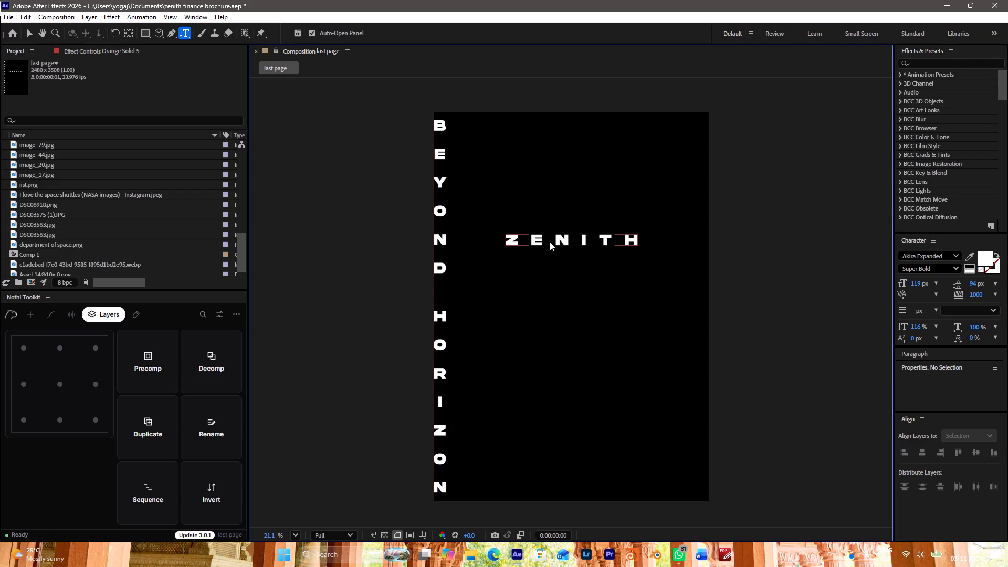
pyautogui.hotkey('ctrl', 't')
# Select the ZENITH text layer and align it horizontally to the centre of the composition.
pyautogui.press('v')
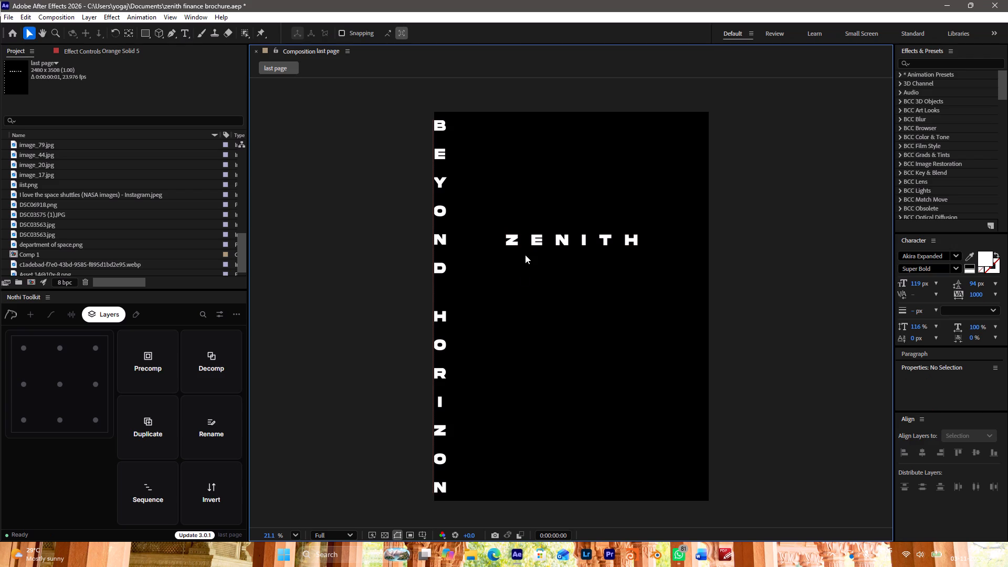
pyautogui.click(549, 246)
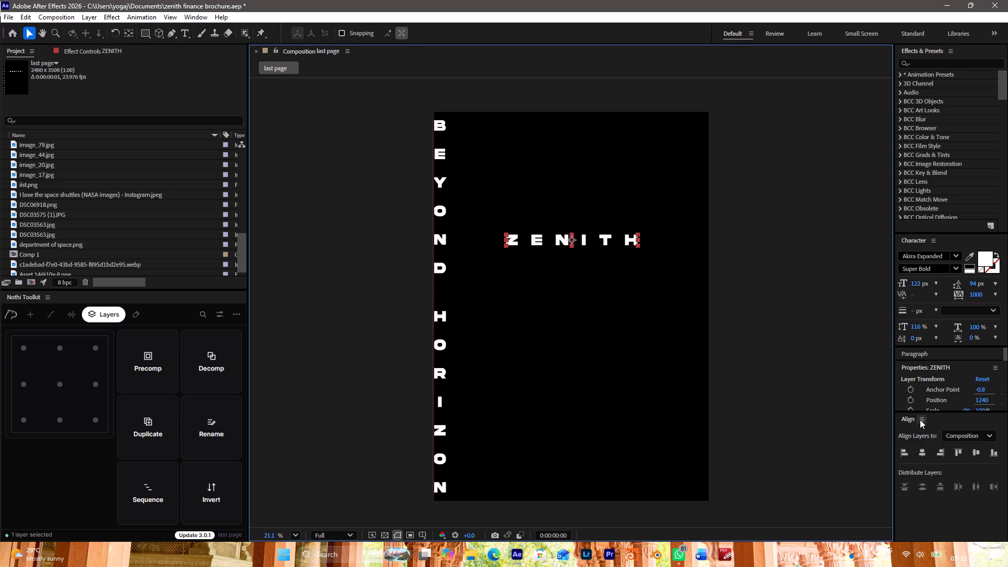
pyautogui.click(923, 448)
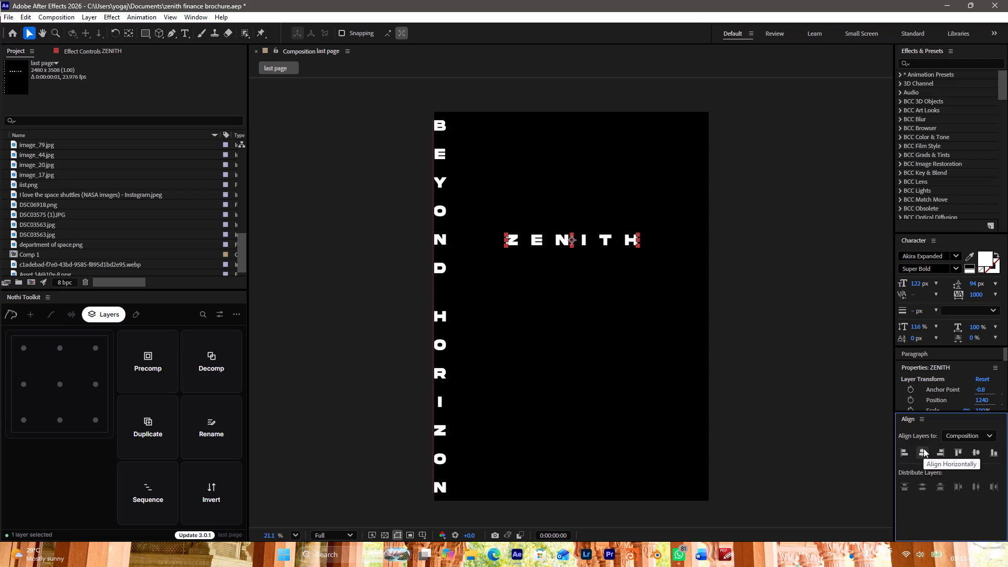
# Select the vertical BEYOND HORIZON text layer and reveal its Position property.
pyautogui.click(445, 369)
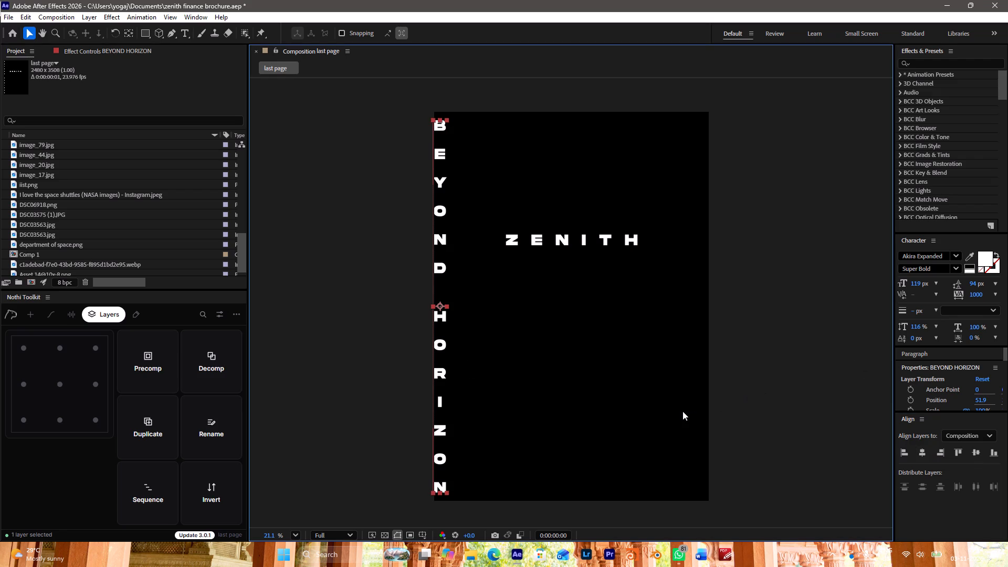
pyautogui.press('p')
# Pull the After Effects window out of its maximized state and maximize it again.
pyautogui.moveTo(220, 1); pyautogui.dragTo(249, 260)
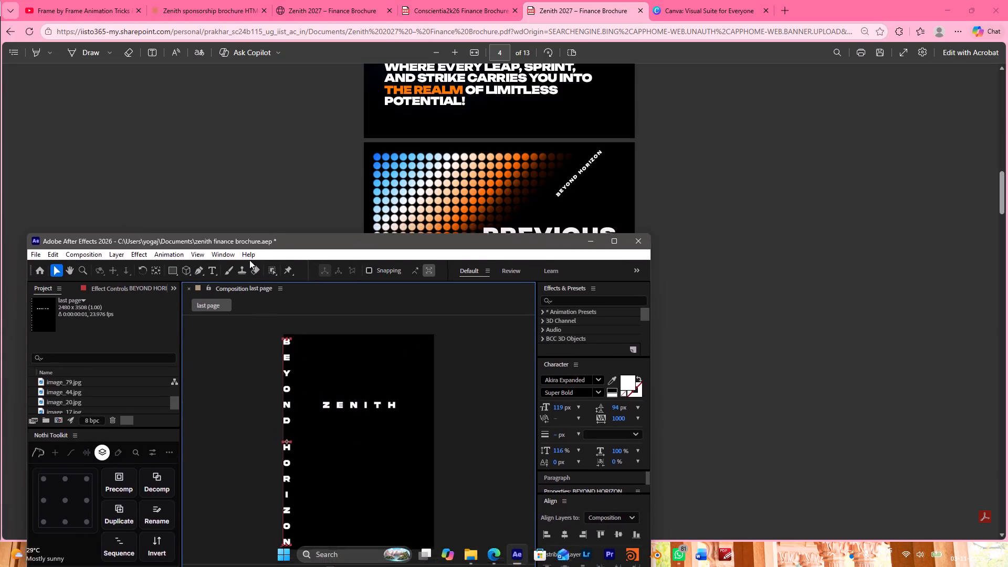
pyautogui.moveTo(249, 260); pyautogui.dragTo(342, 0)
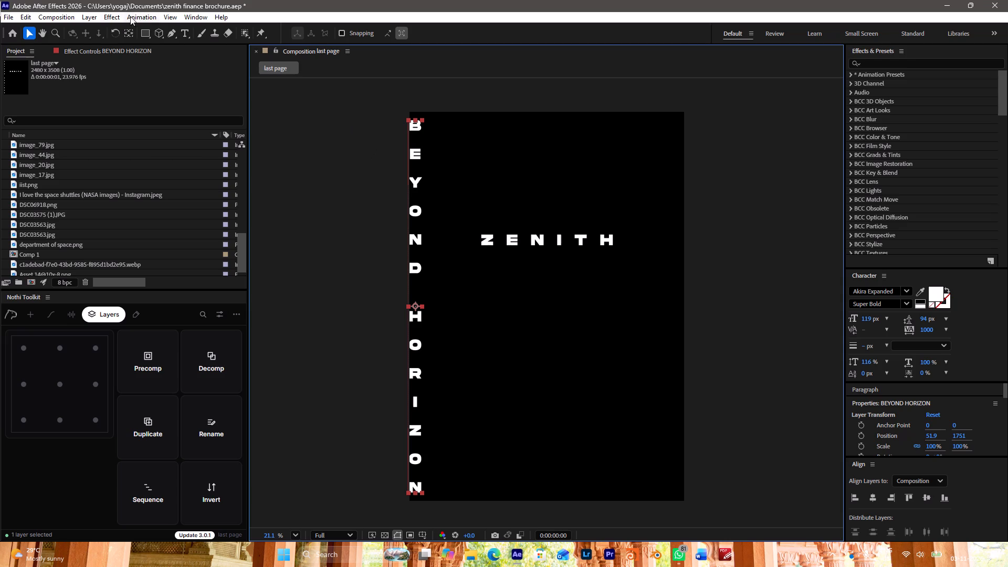
# Open the list of view commands for the last page composition.
pyautogui.click(171, 15)
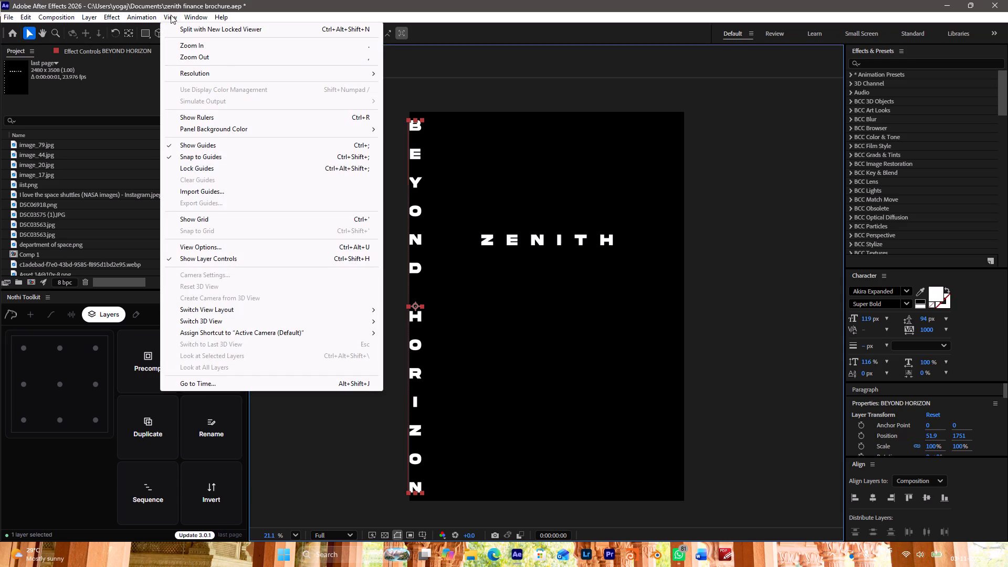
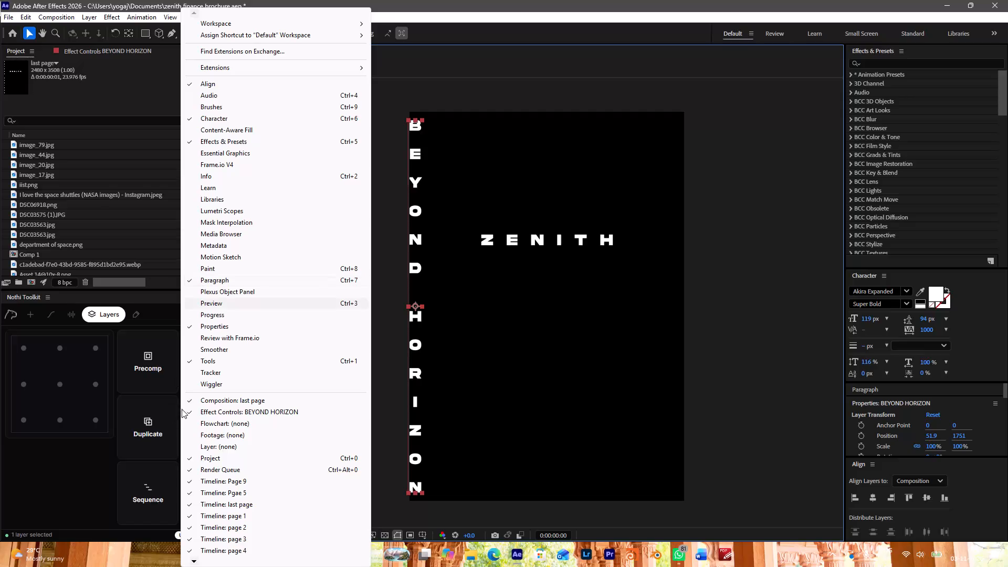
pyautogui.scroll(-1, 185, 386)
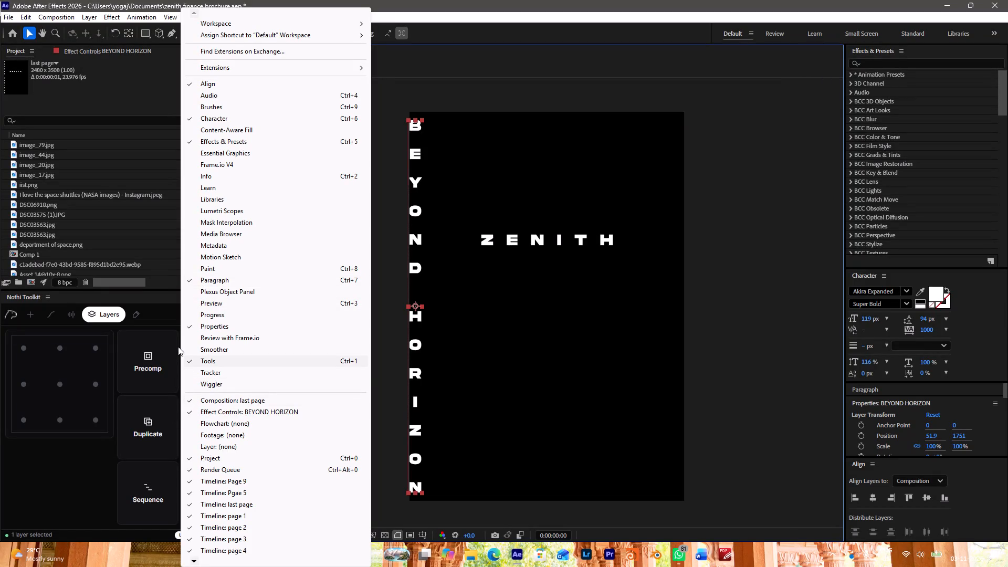
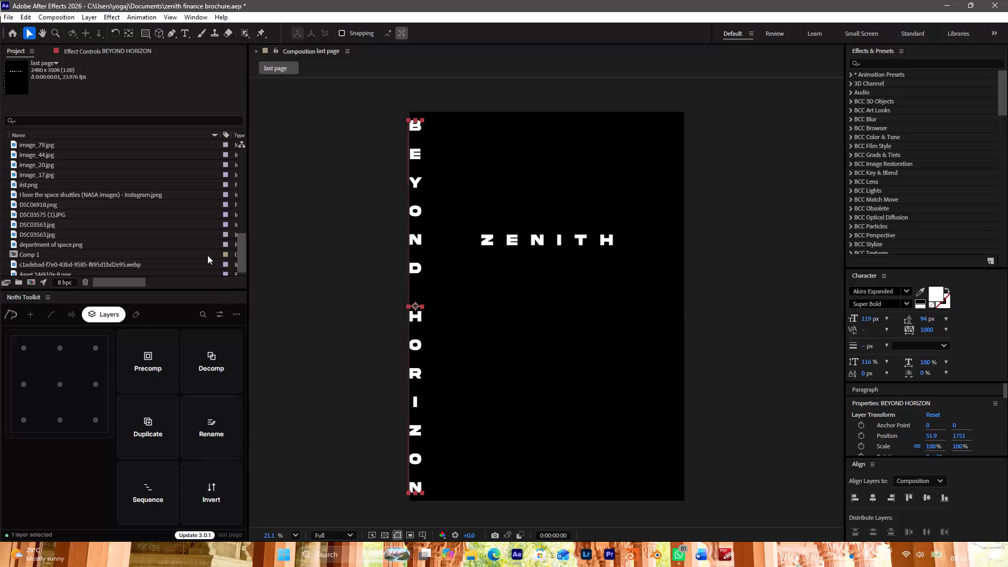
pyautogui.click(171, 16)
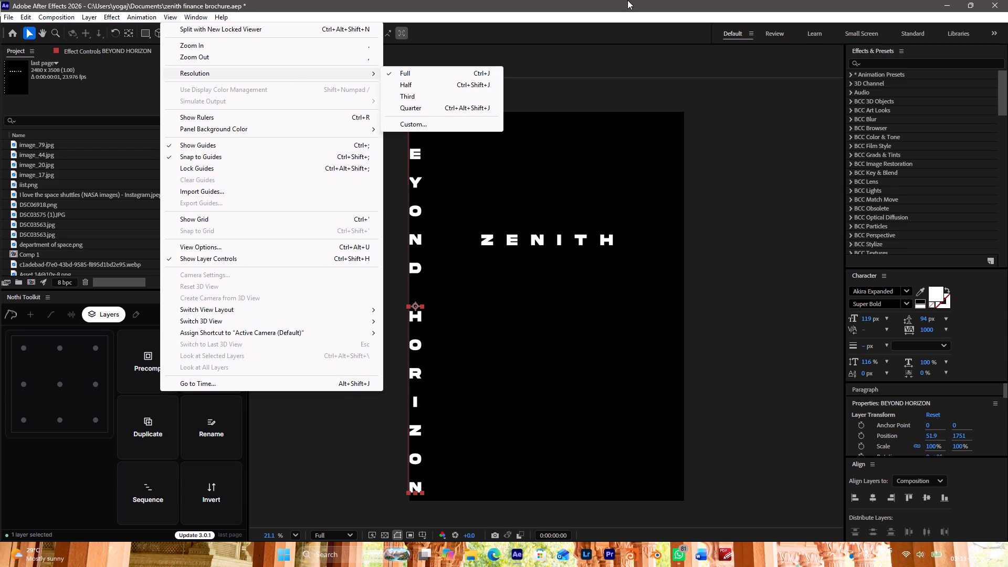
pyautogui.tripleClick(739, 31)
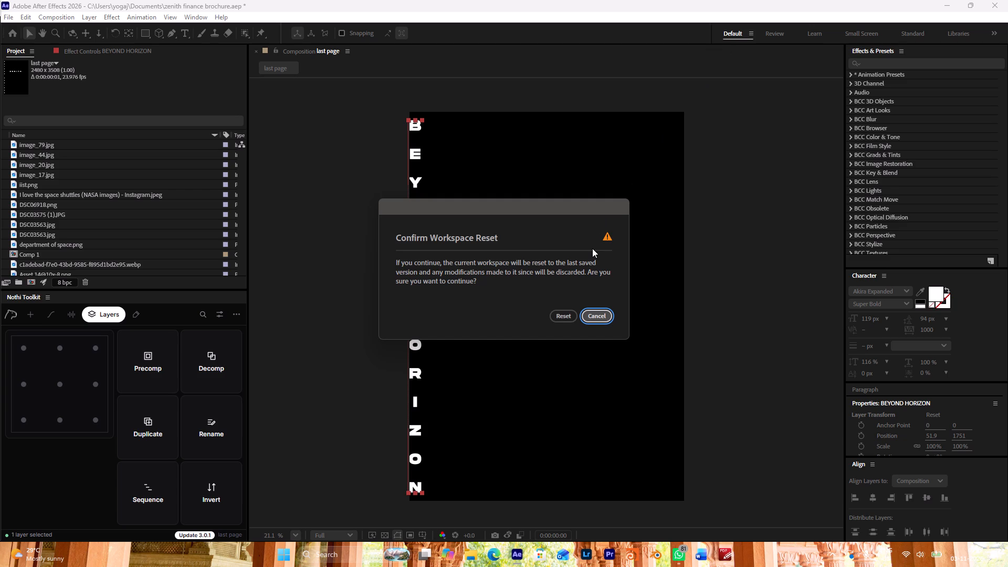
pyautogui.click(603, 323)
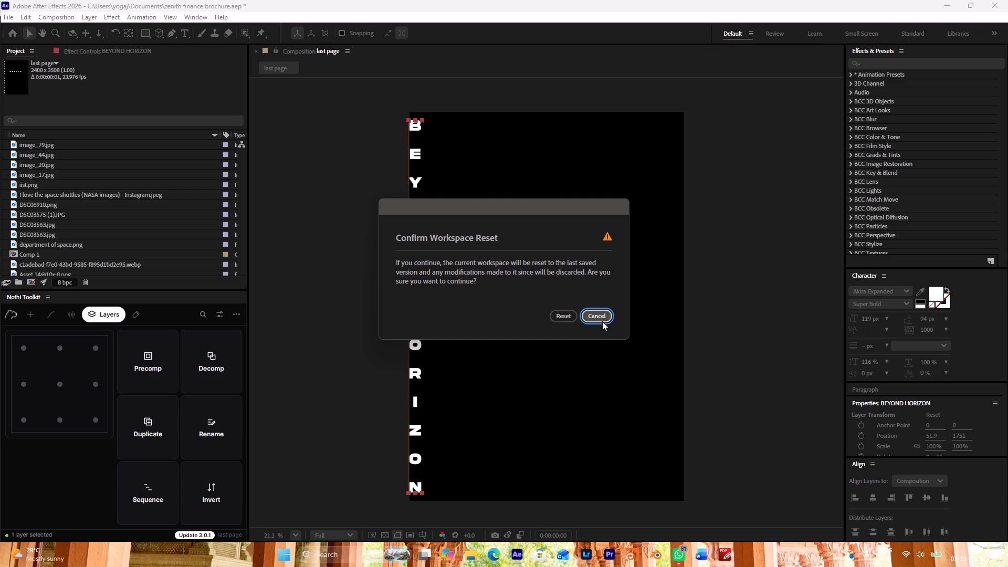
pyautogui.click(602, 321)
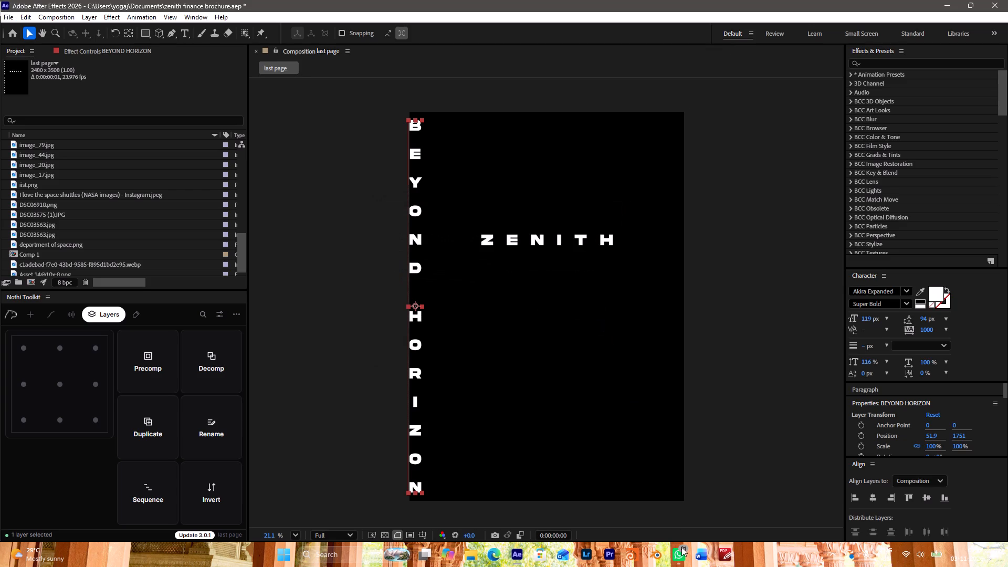
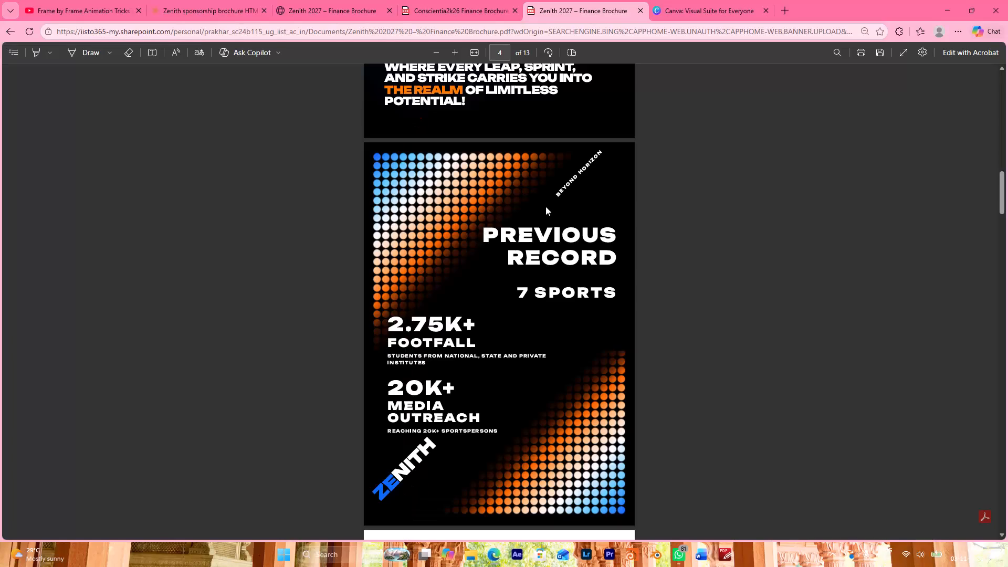
# Look at the already open Canva page, and open the Canva website in a new browser tab.
pyautogui.click(744, 0)
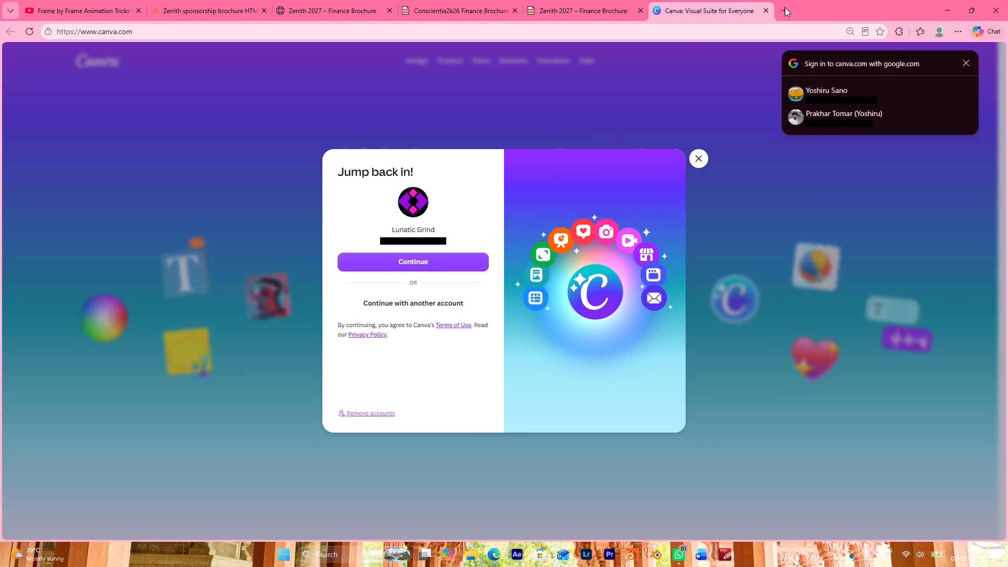
pyautogui.click(786, 7)
pyautogui.write('canva')
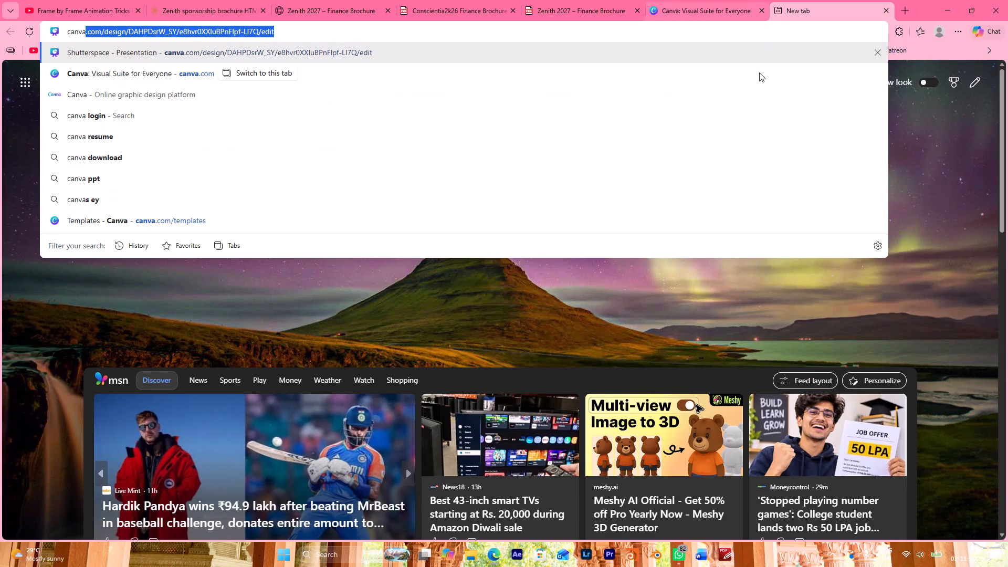
pyautogui.click(761, 81)
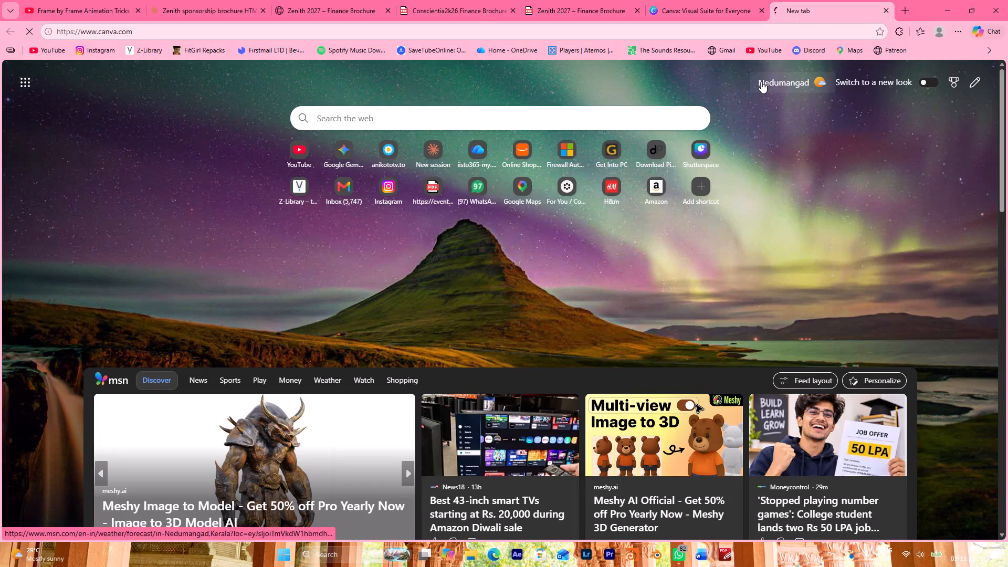
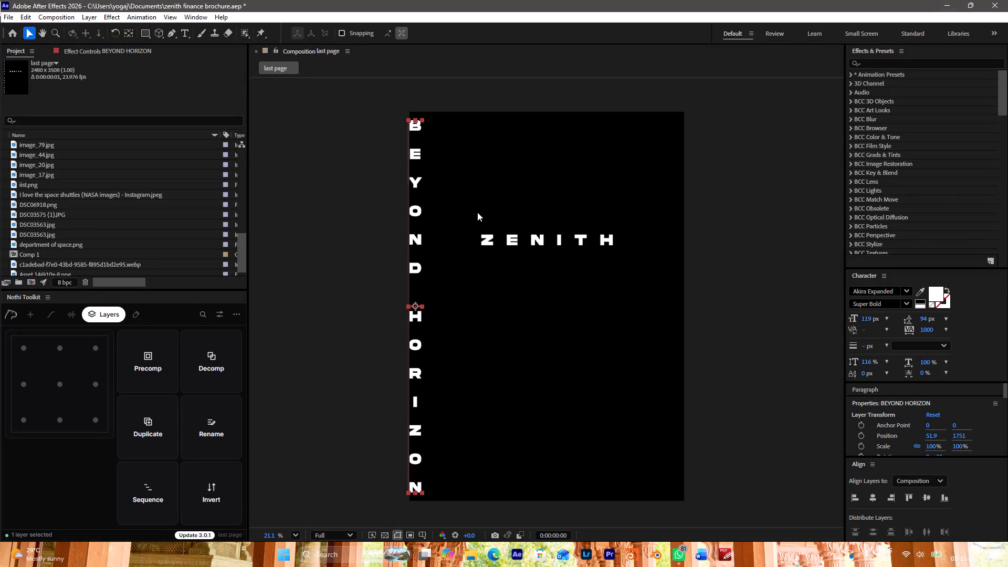
# Switch to the Review workspace and reveal the Position property of the BEYOND HORIZON text layer.
pyautogui.click(412, 217)
pyautogui.click(412, 217)
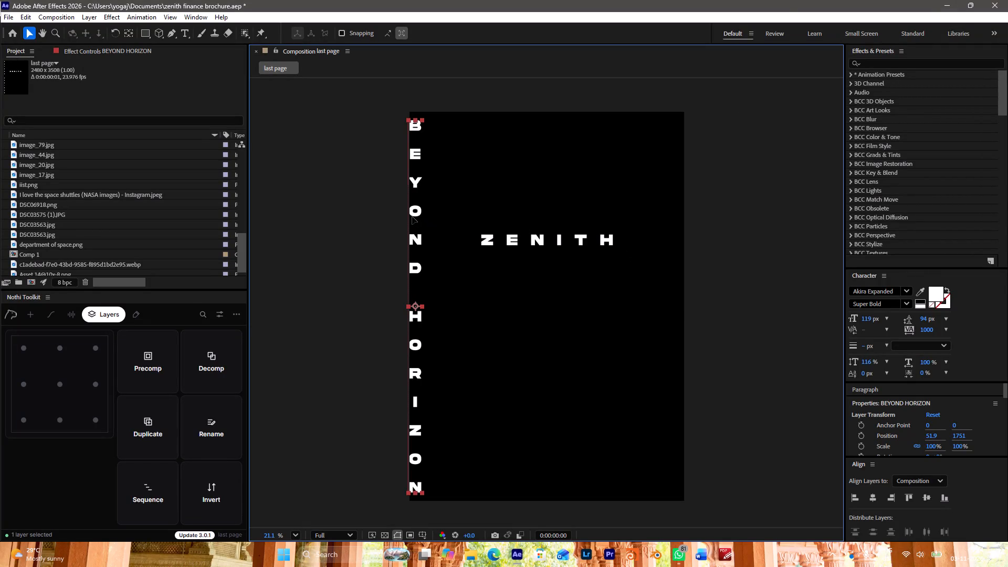
pyautogui.click(781, 30)
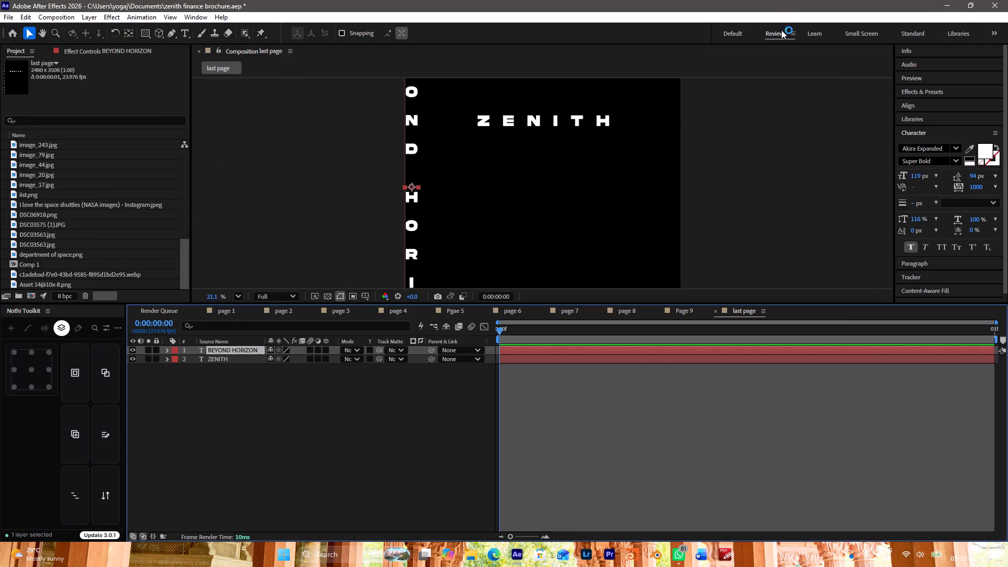
pyautogui.keyDown('ctrl'); pyautogui.scroll(-3, 474, 207); pyautogui.keyUp('ctrl')
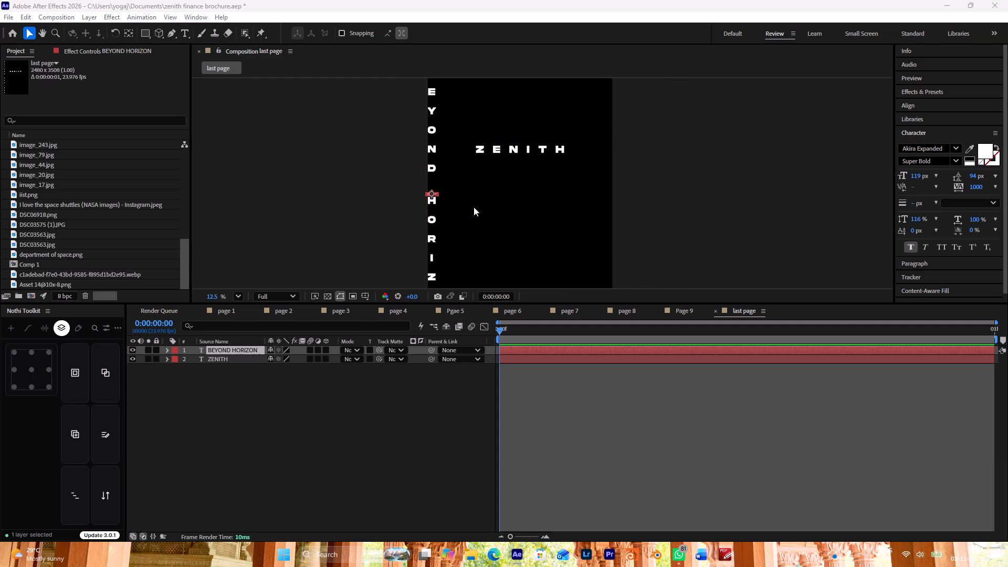
pyautogui.keyDown('ctrl'); pyautogui.scroll(-2, 474, 207); pyautogui.keyUp('ctrl')
pyautogui.click(440, 156)
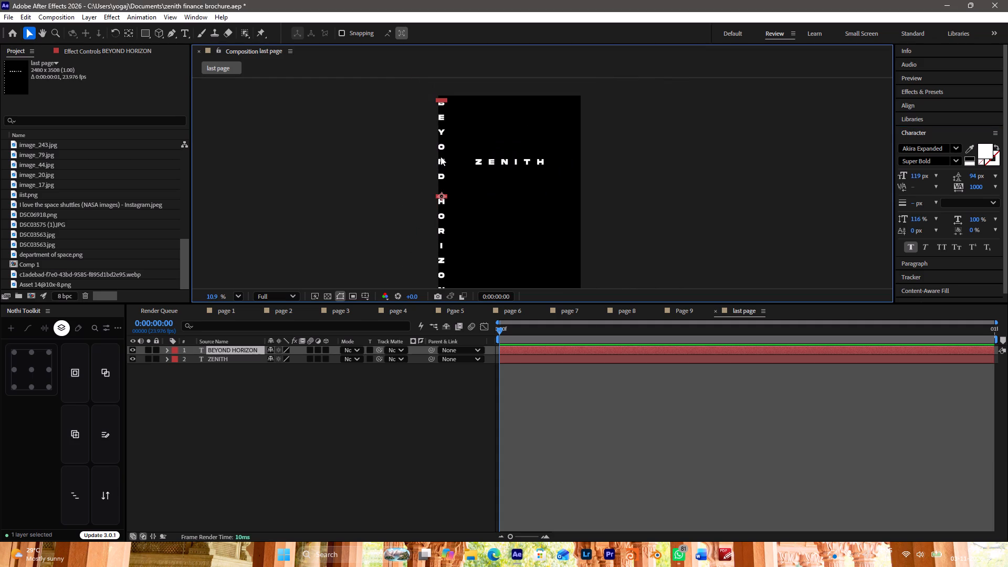
pyautogui.press('p')
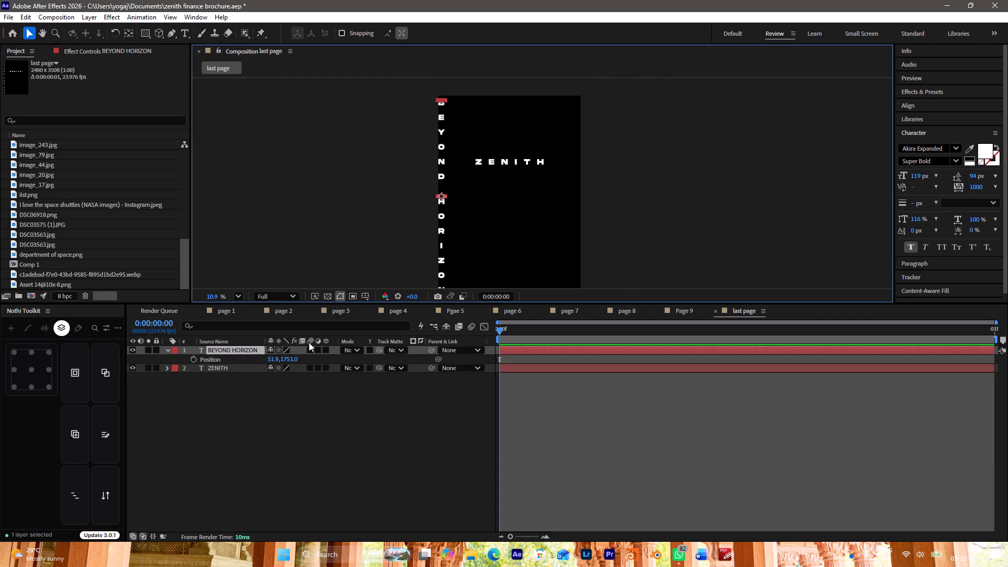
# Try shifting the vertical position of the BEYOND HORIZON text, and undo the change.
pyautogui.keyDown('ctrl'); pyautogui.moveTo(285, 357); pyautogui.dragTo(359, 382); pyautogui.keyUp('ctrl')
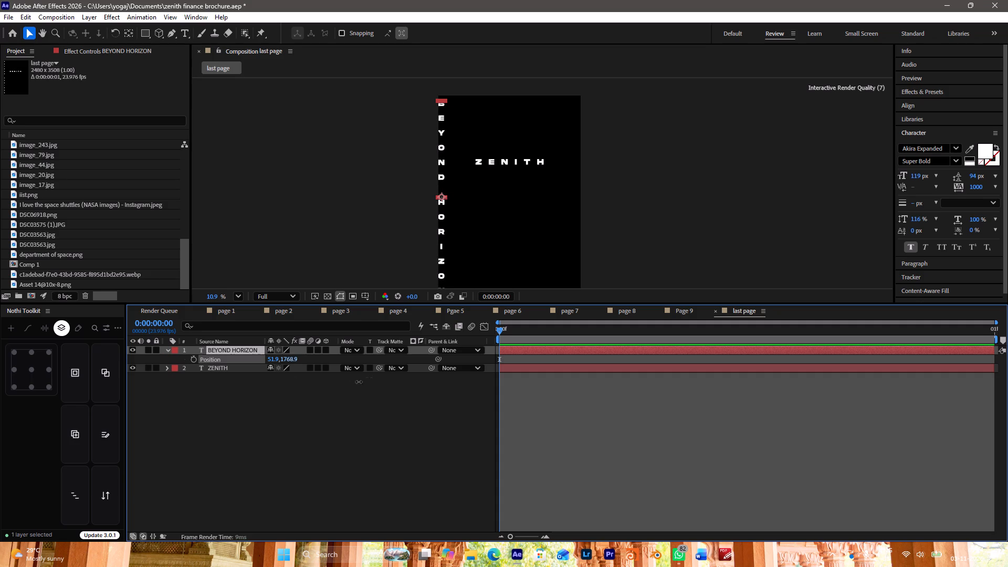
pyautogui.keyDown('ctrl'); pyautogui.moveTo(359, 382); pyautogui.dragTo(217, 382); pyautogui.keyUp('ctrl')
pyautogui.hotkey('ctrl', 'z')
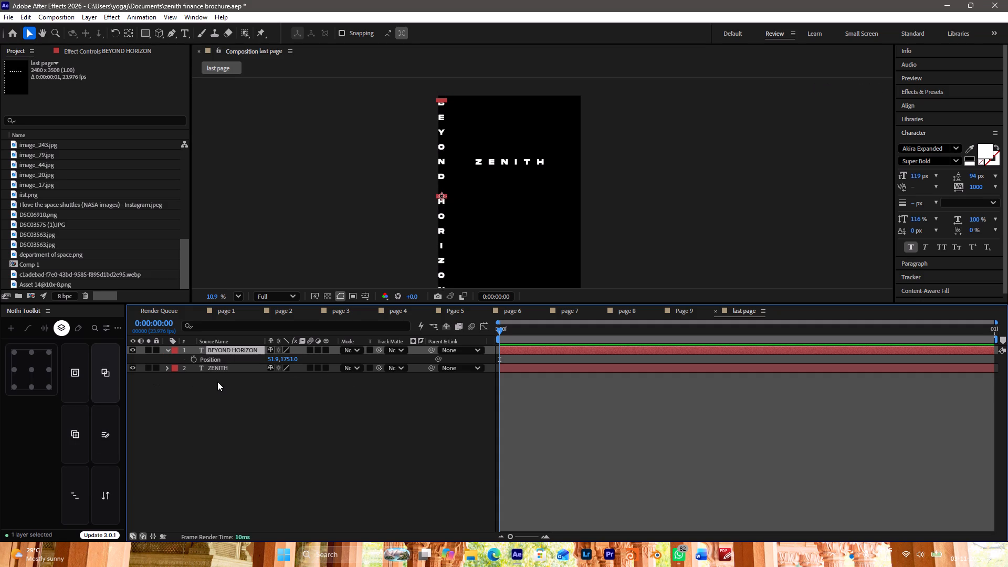
# Undo the earlier horizontal move of BEYOND HORIZON, and set its position to 49.5, 1751 along the page's left edge.
pyautogui.click(251, 393)
pyautogui.hotkey('ctrl', 'z')
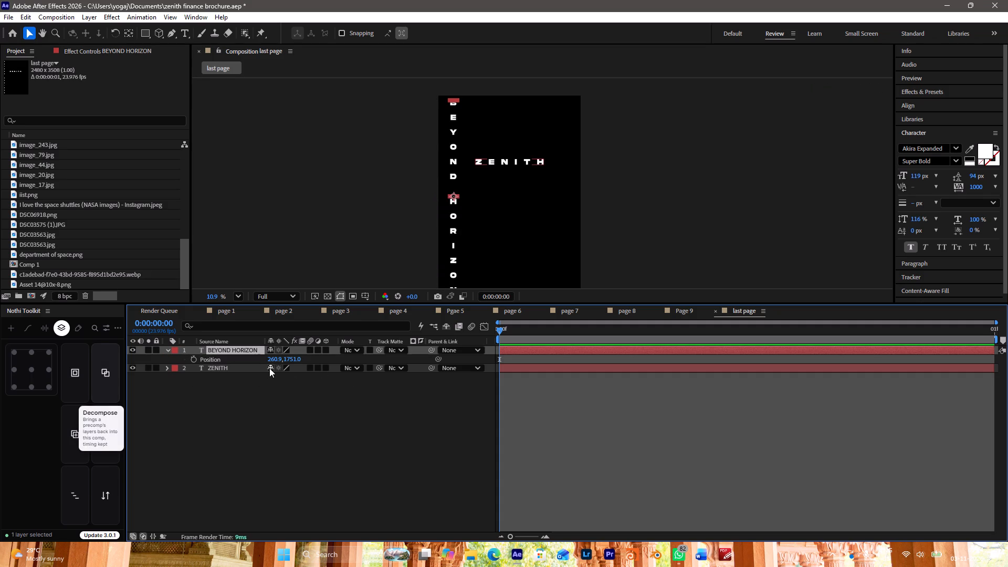
pyautogui.keyDown('ctrl'); pyautogui.moveTo(279, 359); pyautogui.dragTo(201, 360); pyautogui.keyUp('ctrl')
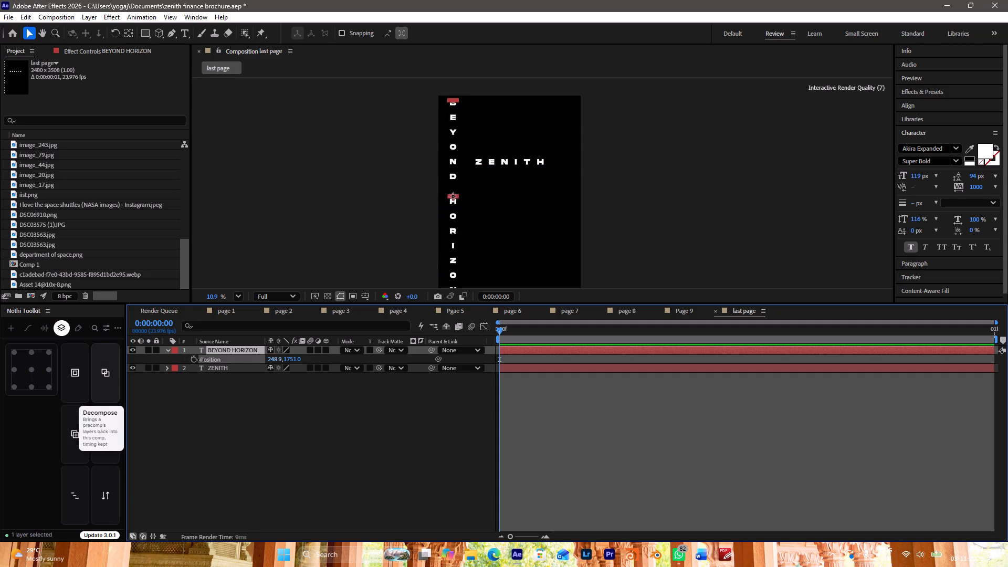
pyautogui.keyDown('ctrl'); pyautogui.moveTo(201, 360); pyautogui.dragTo(0, 365); pyautogui.keyUp('ctrl')
pyautogui.moveTo(272, 358); pyautogui.dragTo(199, 362)
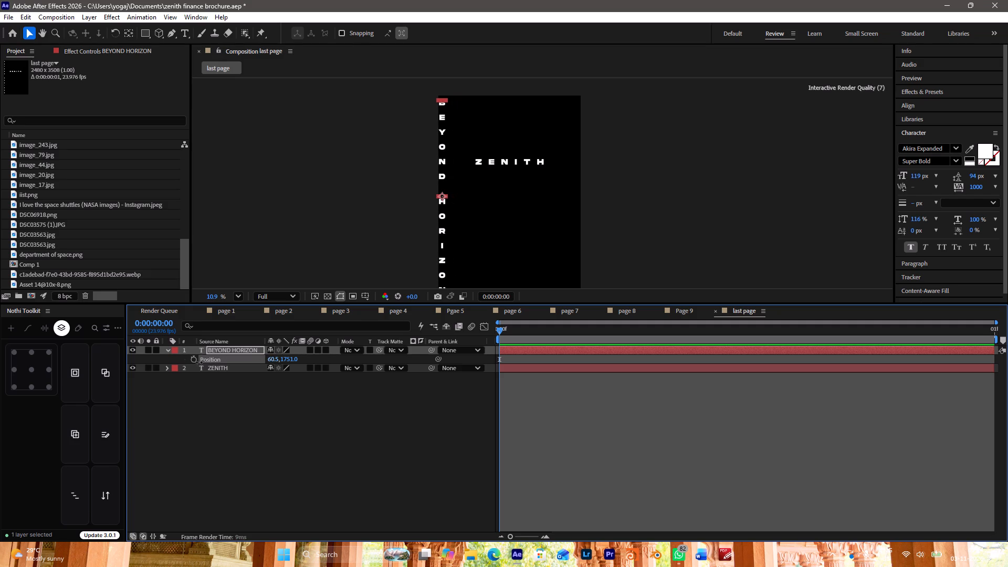
pyautogui.moveTo(199, 362); pyautogui.dragTo(193, 364)
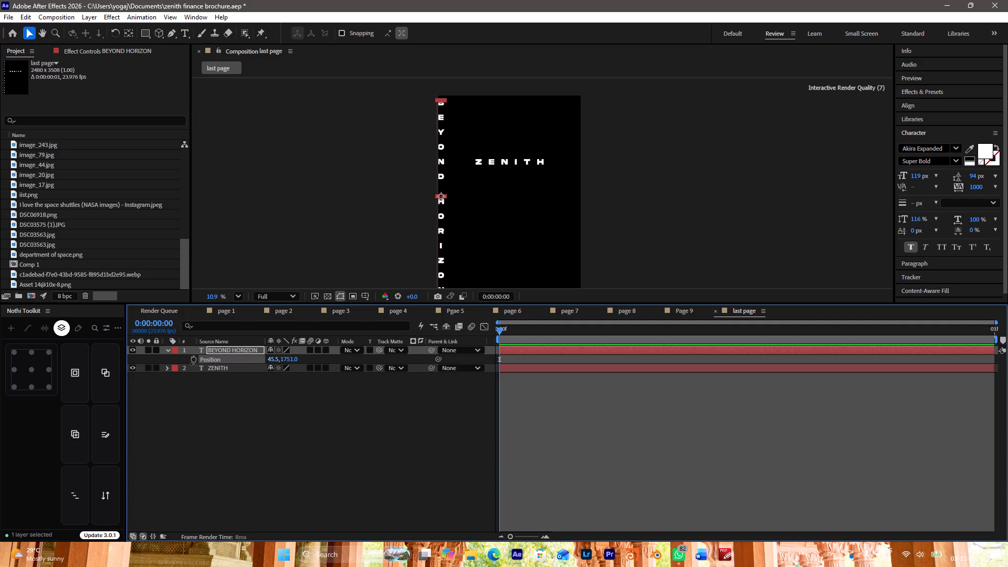
pyautogui.moveTo(193, 364); pyautogui.dragTo(196, 364)
pyautogui.click(196, 364)
pyautogui.click(229, 411)
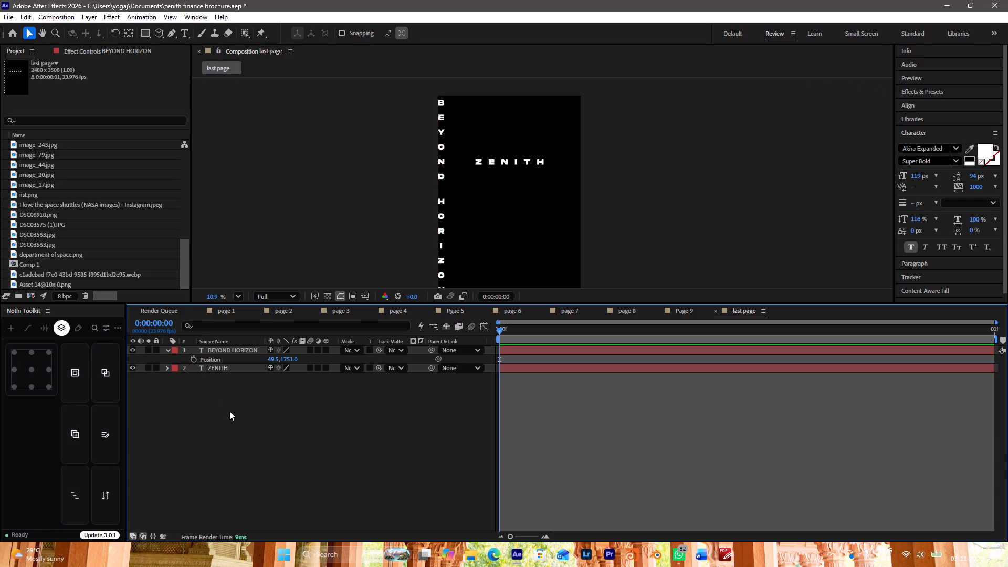
# Switch from After Effects to the previously used application window.
pyautogui.press('x')
pyautogui.hotkey('alt', 'Tab')
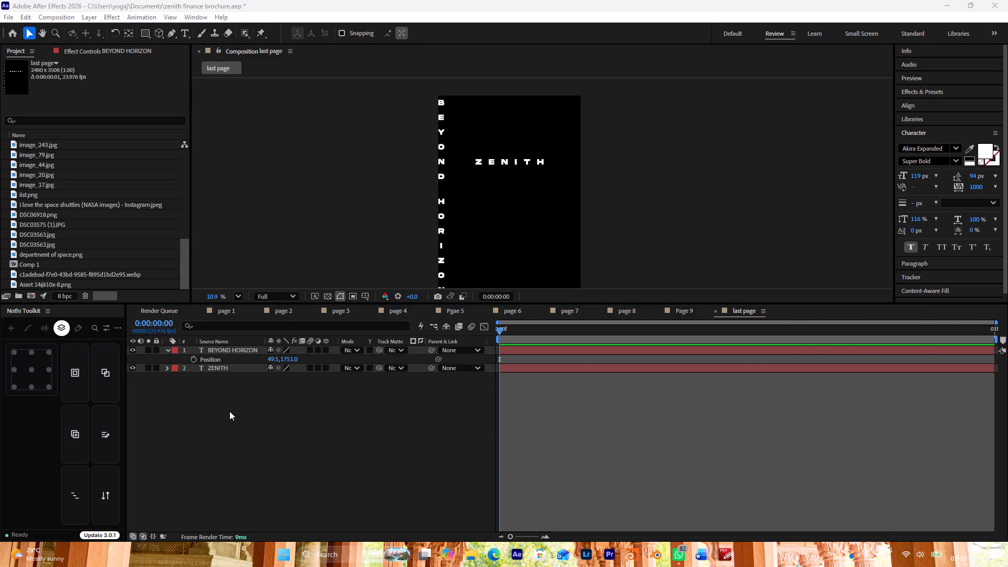
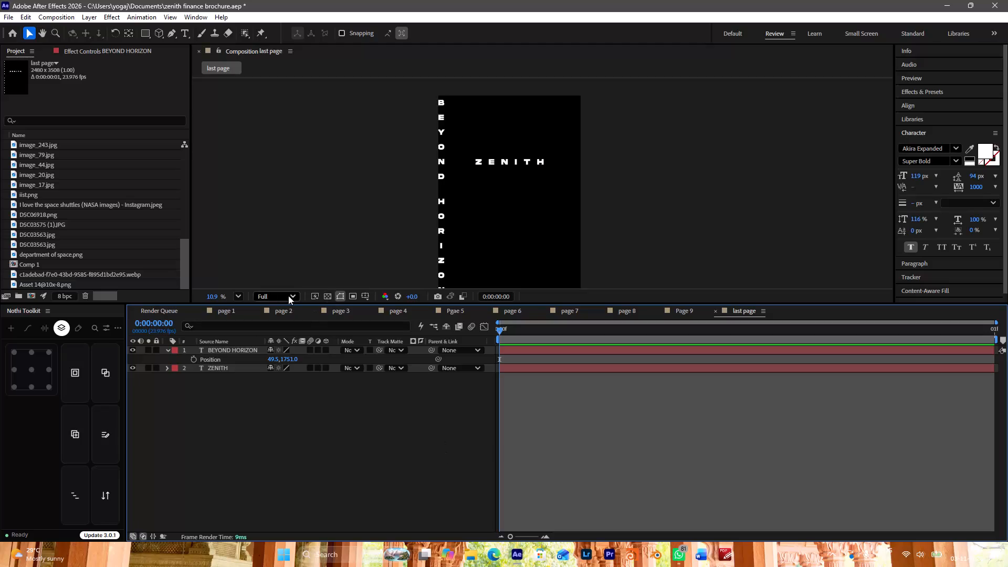
# Delete the BEYOND HORIZON text layer from the last page composition.
pyautogui.click(234, 298)
pyautogui.click(249, 326)
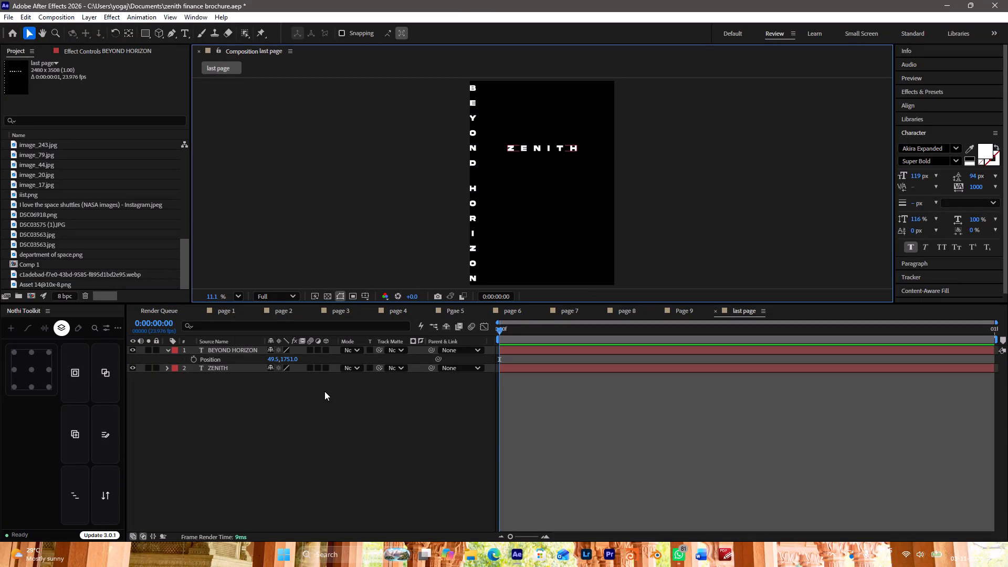
pyautogui.click(239, 347)
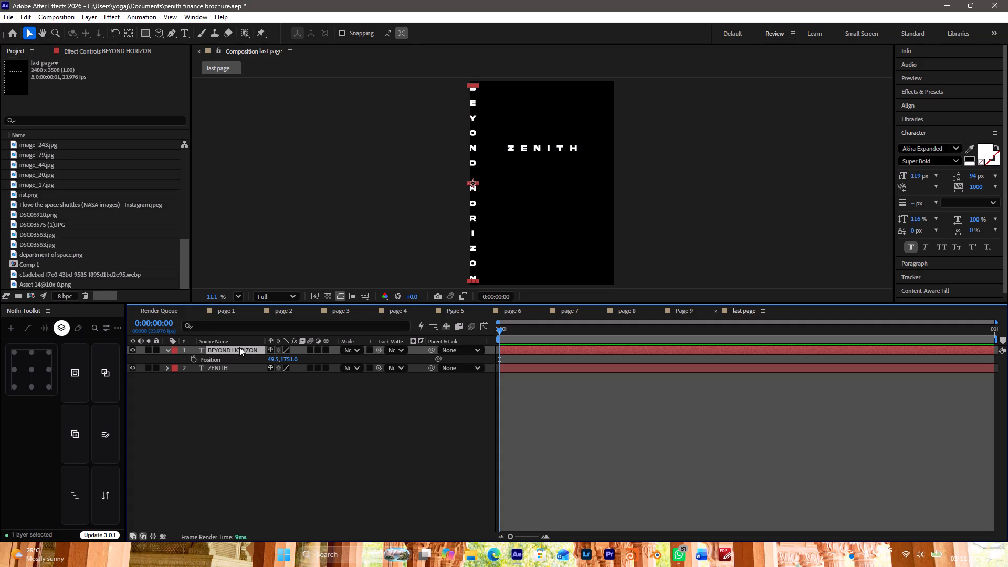
pyautogui.press('Delete')
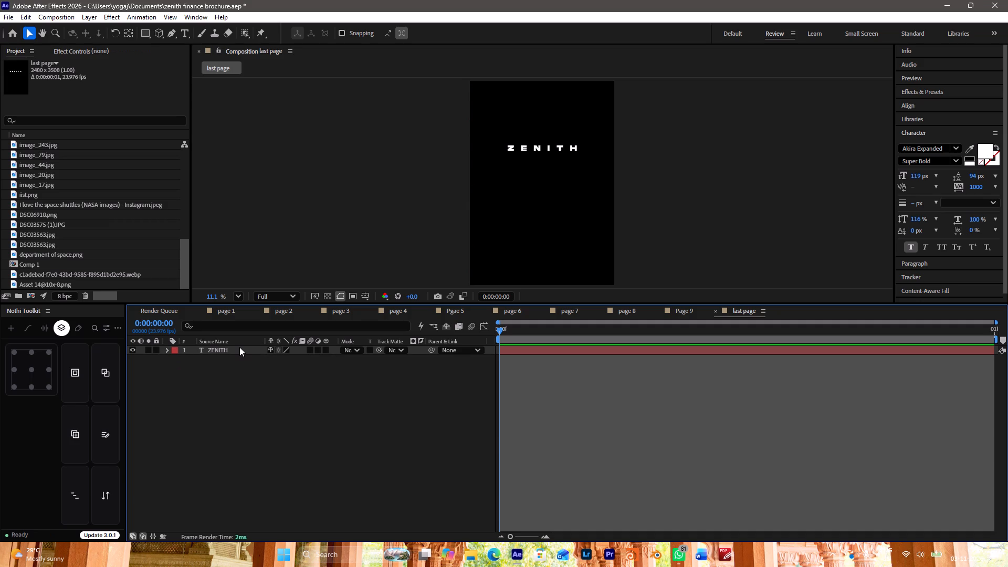
# Replace the remaining ZENITH layer on the last page with a copy of all layers from the page 1 composition.
pyautogui.click(226, 312)
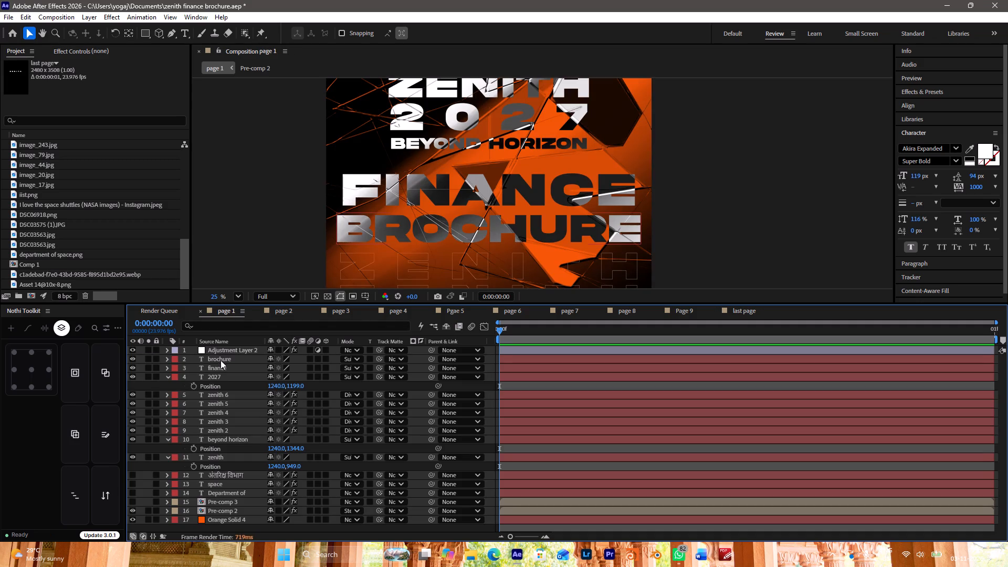
pyautogui.hotkey('ctrl', 'a')
pyautogui.hotkey('ctrl', 'c')
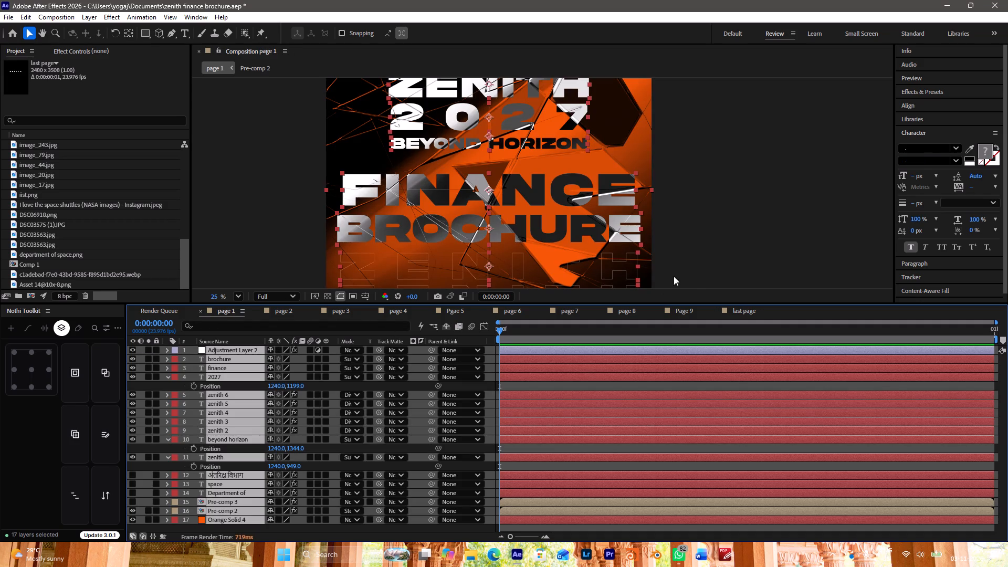
pyautogui.click(744, 312)
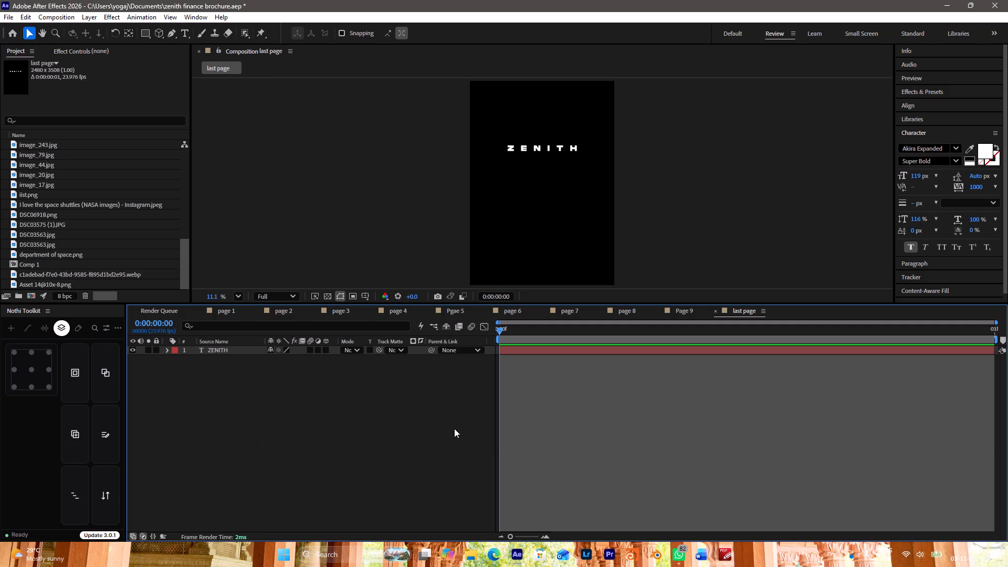
pyautogui.click(454, 428)
pyautogui.hotkey('ctrl', 'a')
pyautogui.press('Delete')
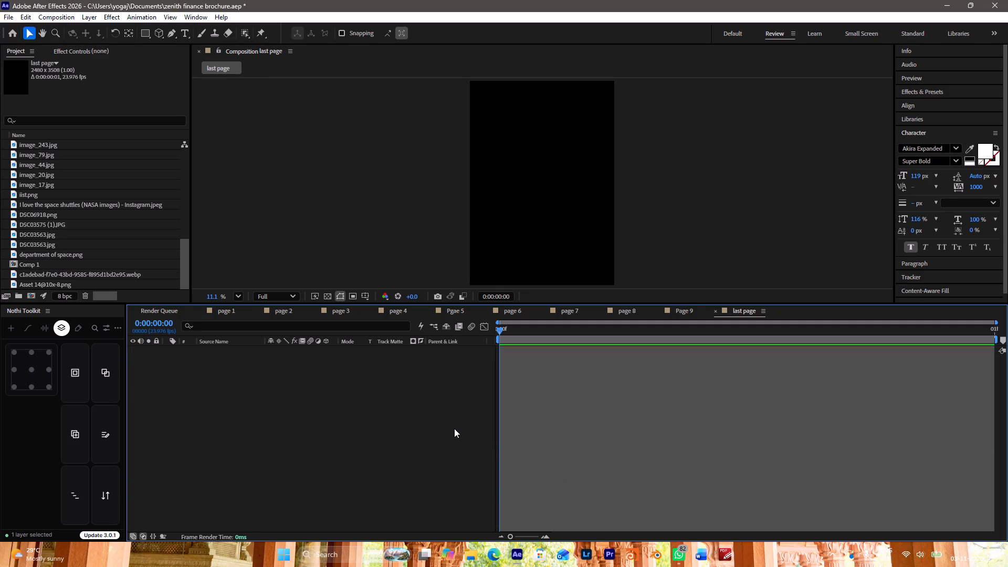
pyautogui.hotkey('ctrl', 'v')
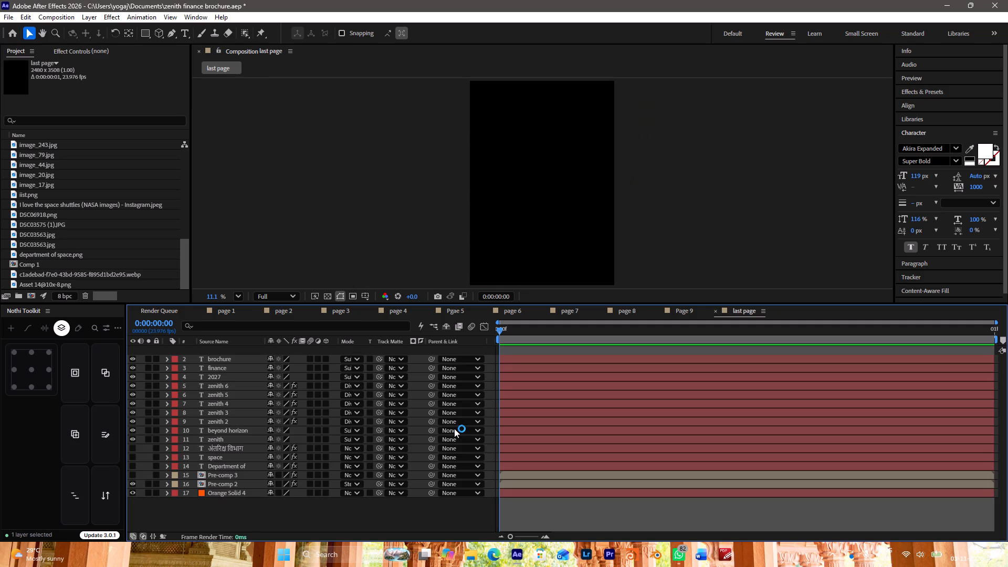
pyautogui.scroll(4, 454, 428)
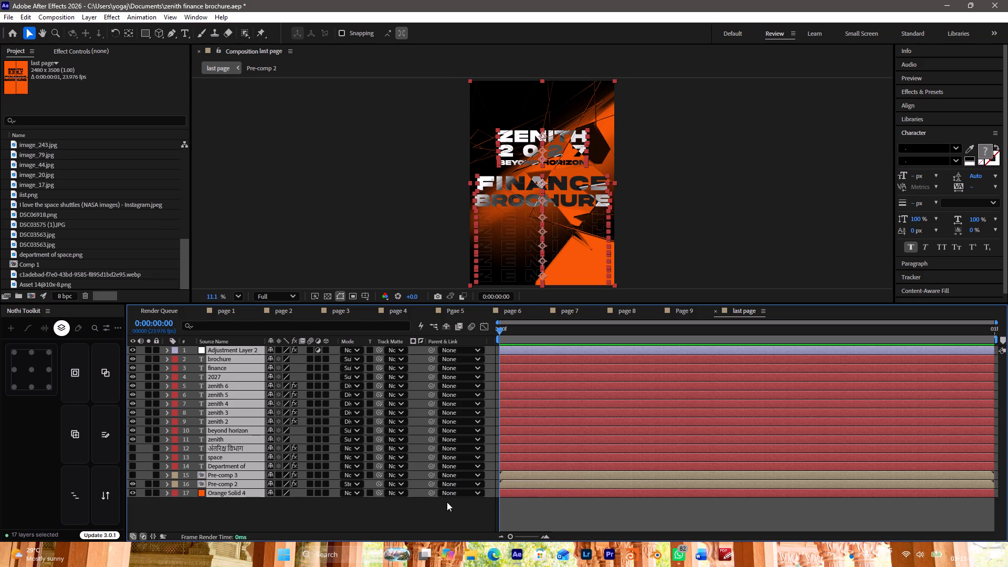
pyautogui.click(447, 505)
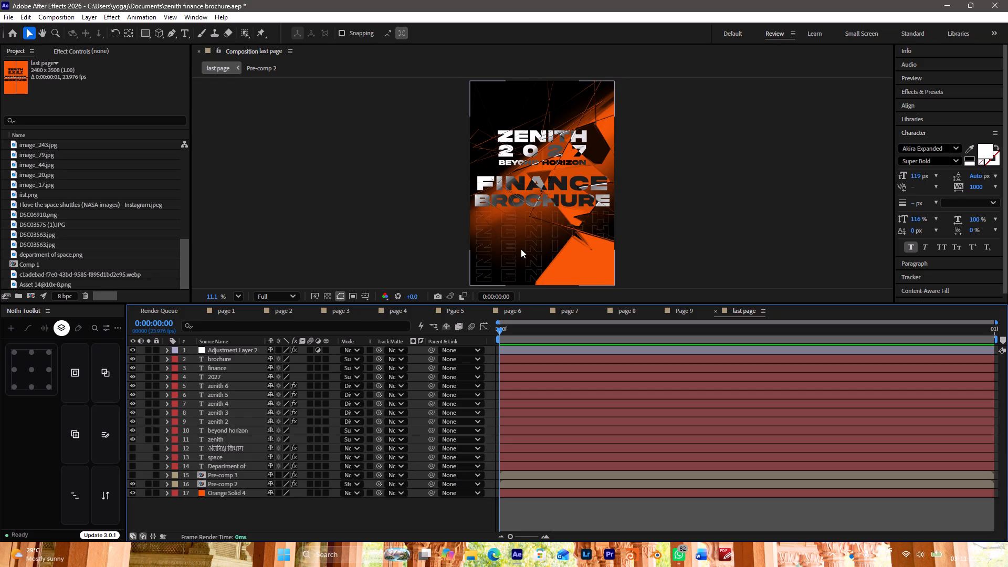
# Find the Generate effect Fill and apply it to the Orange Solid 4 layer on the last page.
pyautogui.moveTo(543, 303); pyautogui.dragTo(535, 315)
pyautogui.click(245, 499)
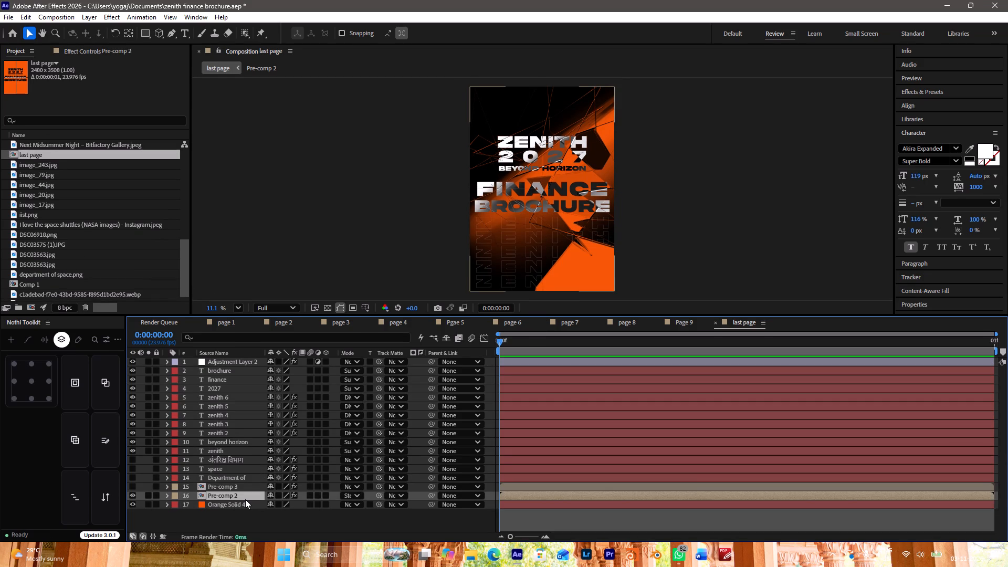
pyautogui.click(245, 503)
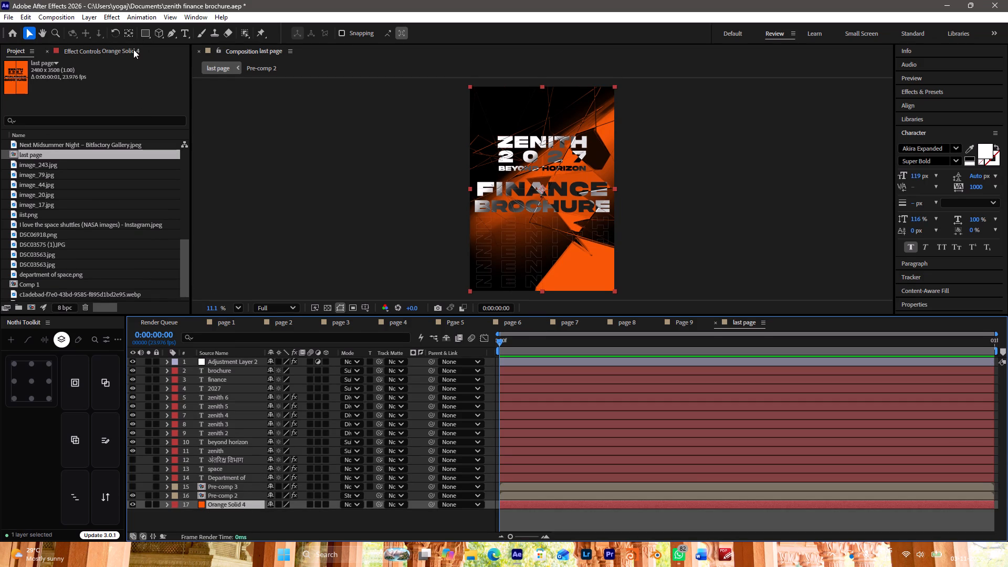
pyautogui.click(133, 49)
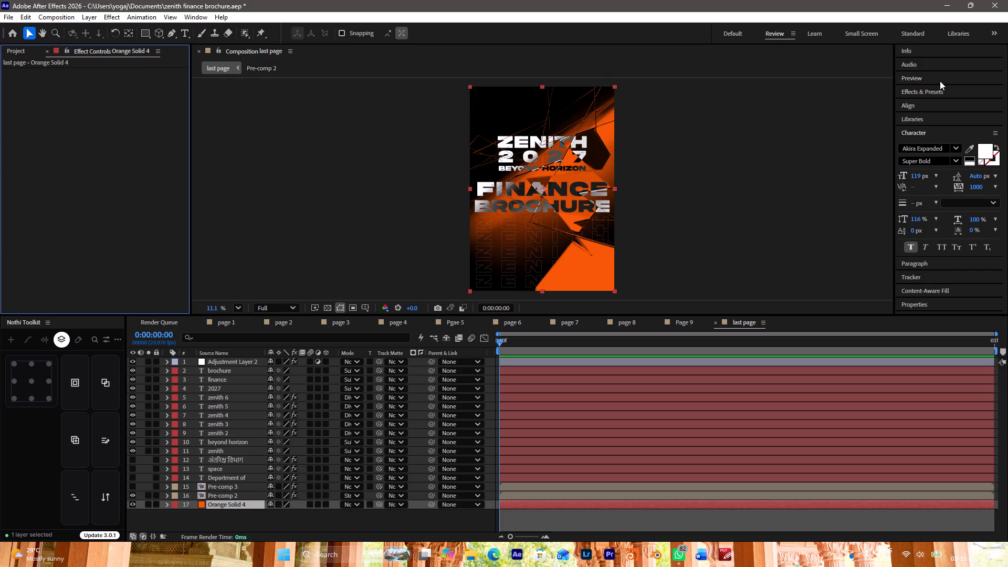
pyautogui.click(936, 97)
pyautogui.click(936, 101)
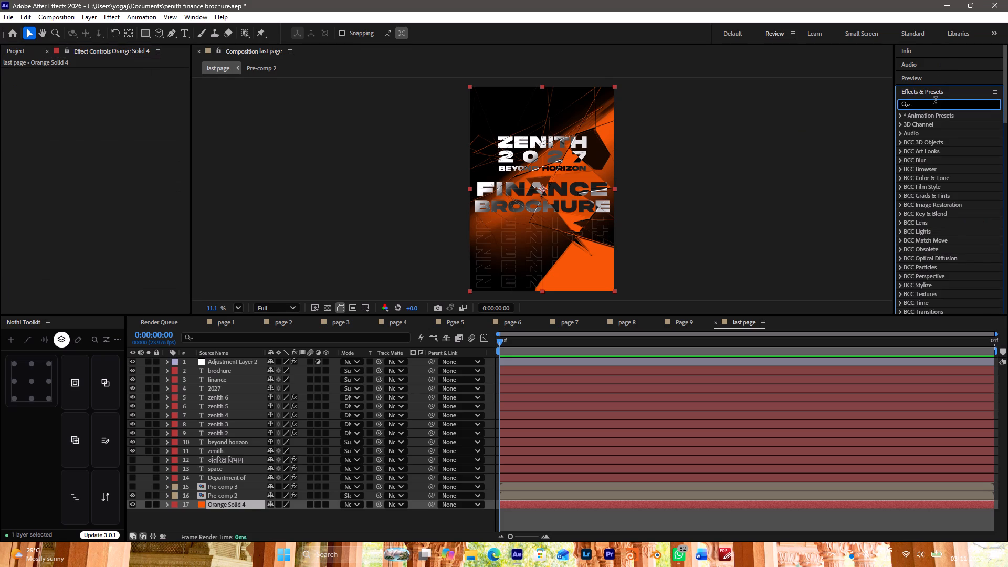
pyautogui.write('fill')
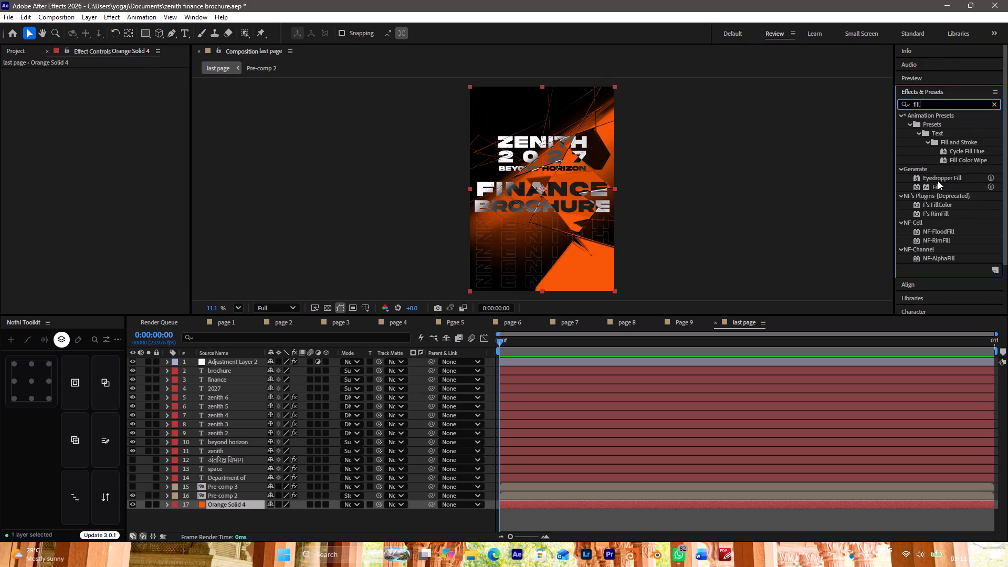
pyautogui.doubleClick(938, 181)
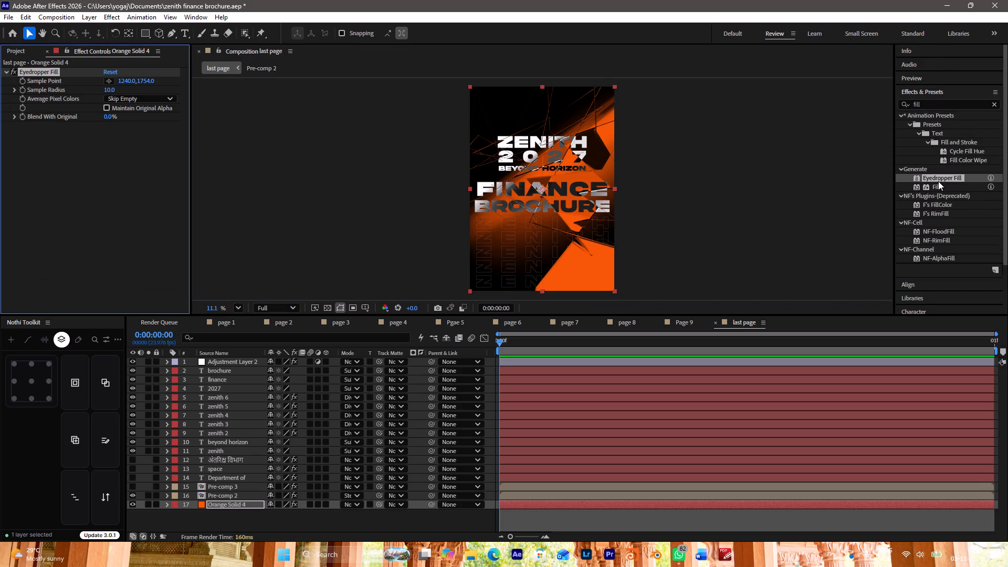
pyautogui.hotkey('ctrl', 'z')
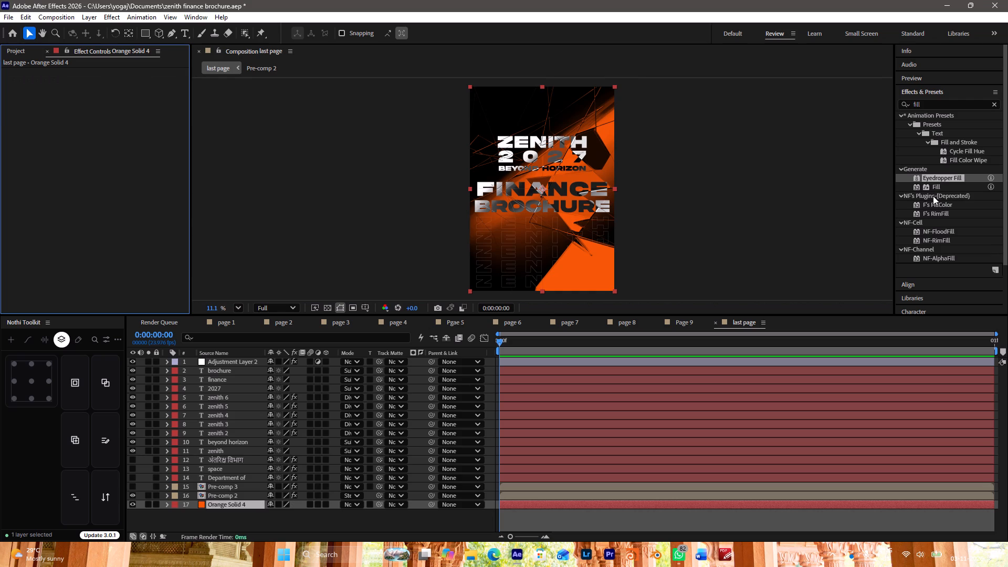
pyautogui.doubleClick(936, 183)
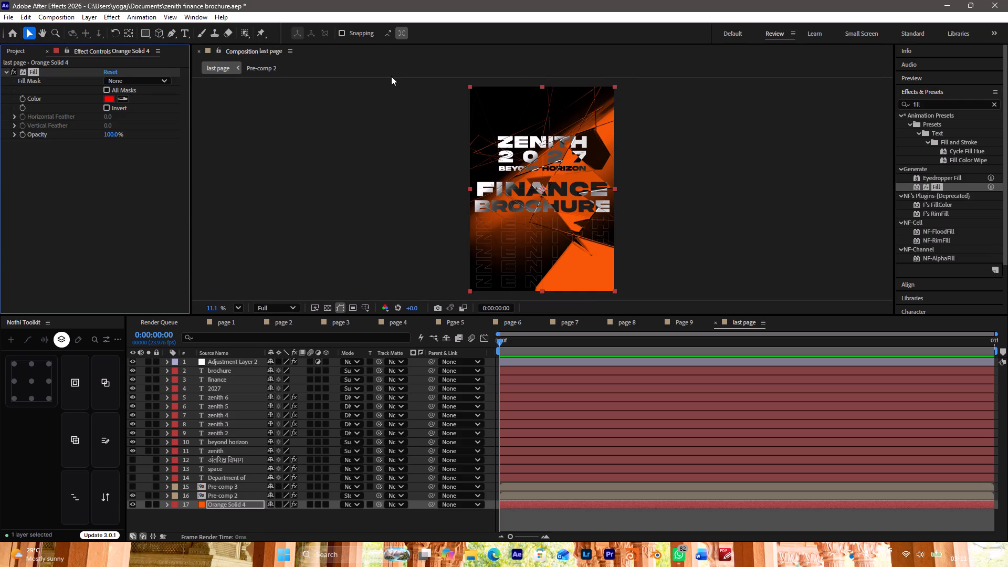
# Set the Fill effect's colour on Orange Solid 4 to cyan-blue 00CCFF.
pyautogui.click(107, 102)
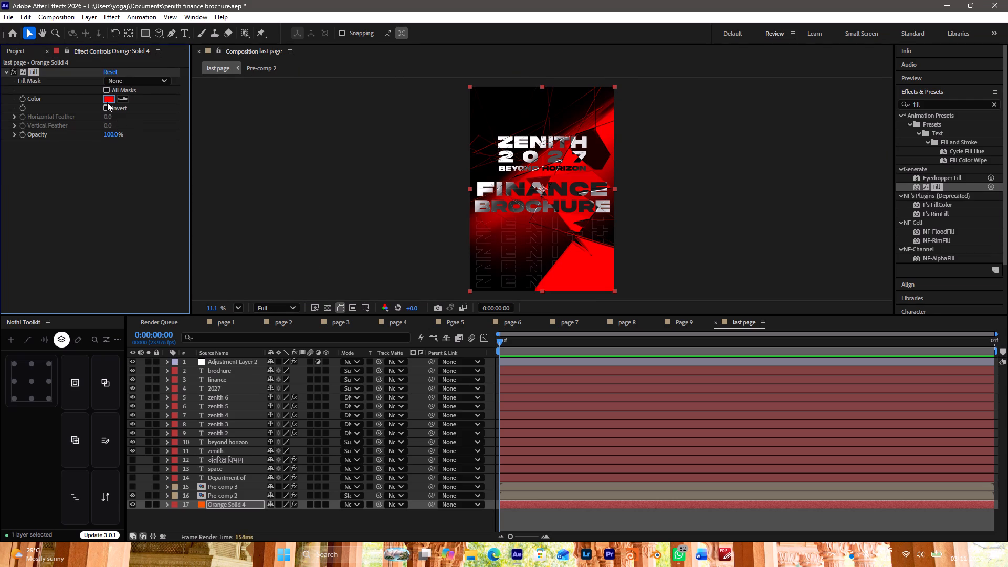
pyautogui.click(241, 349)
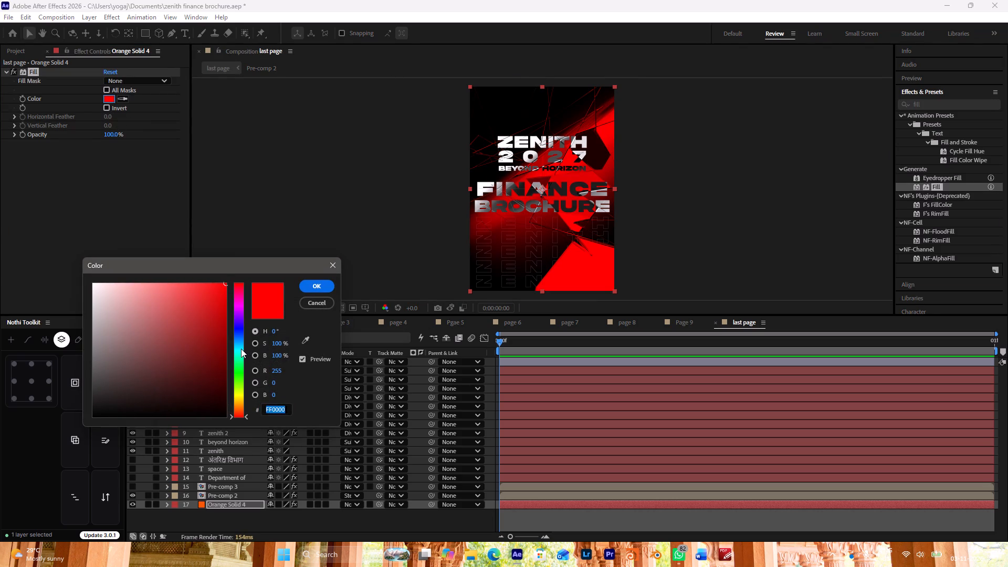
pyautogui.moveTo(240, 353); pyautogui.dragTo(239, 364)
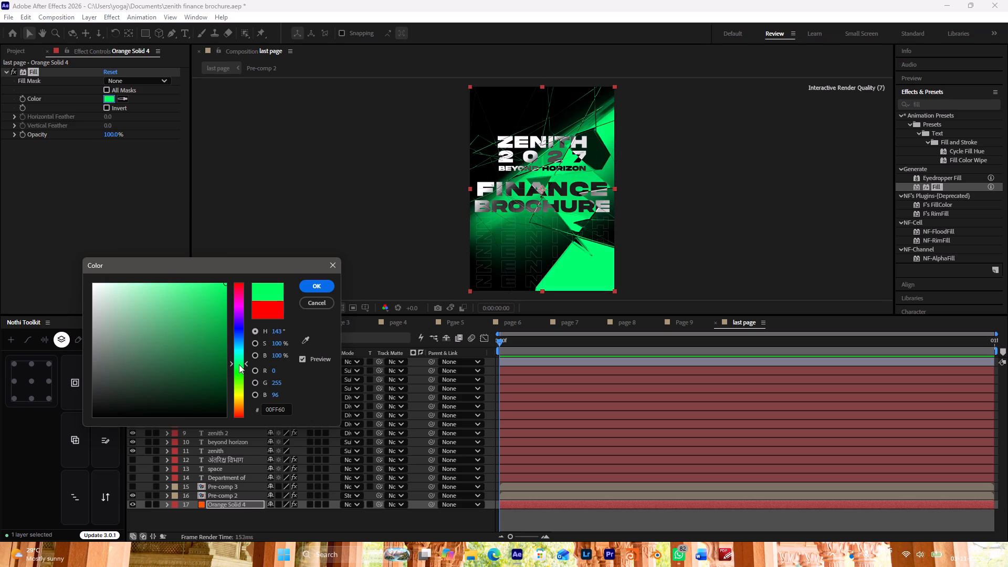
pyautogui.moveTo(239, 364); pyautogui.dragTo(240, 342)
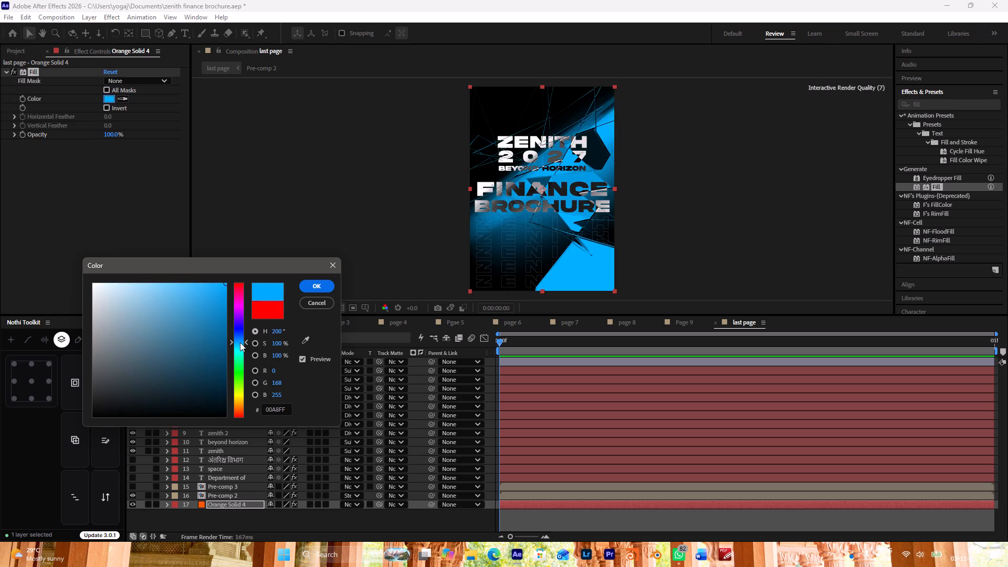
pyautogui.moveTo(240, 342); pyautogui.dragTo(240, 346)
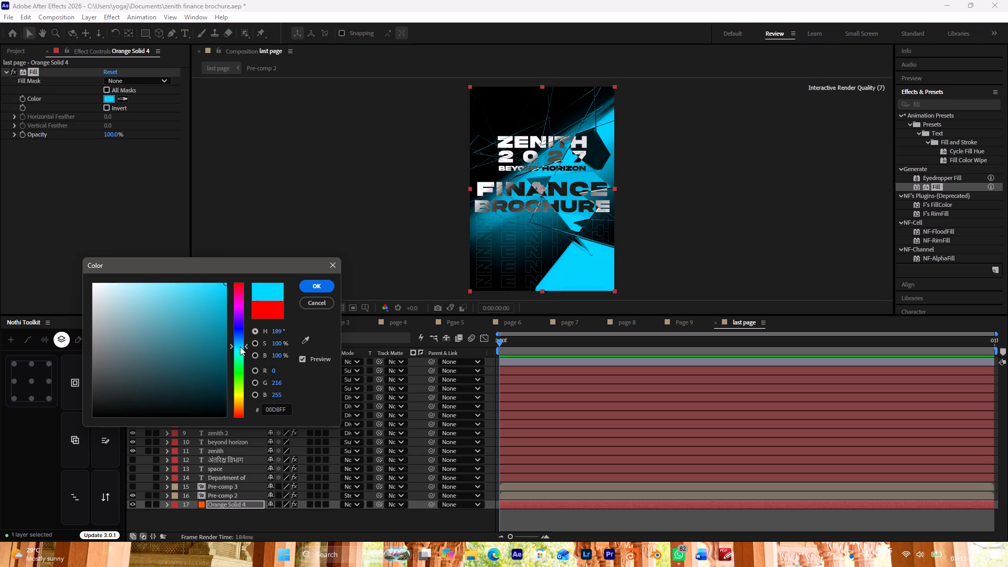
pyautogui.moveTo(240, 346); pyautogui.dragTo(240, 345)
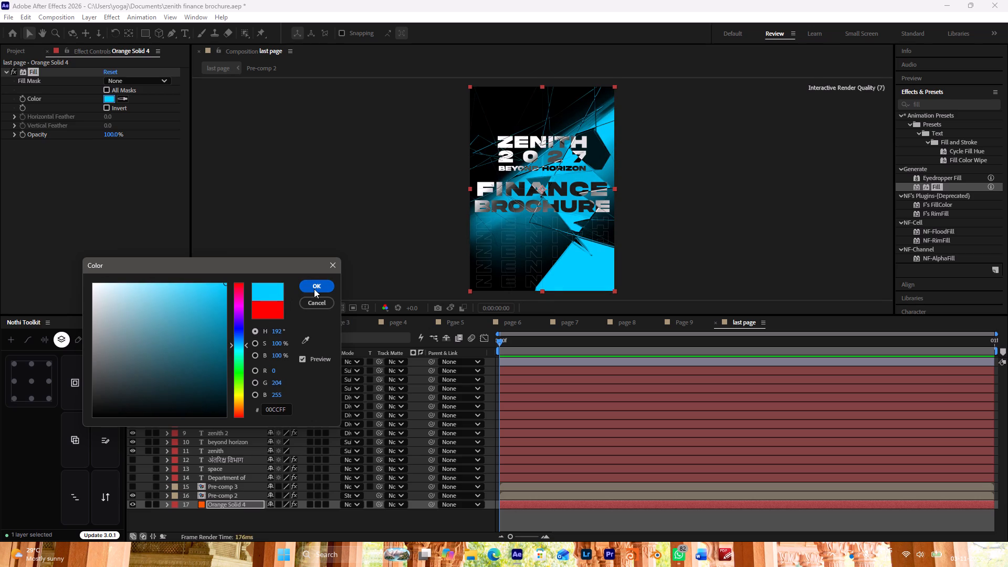
pyautogui.click(314, 289)
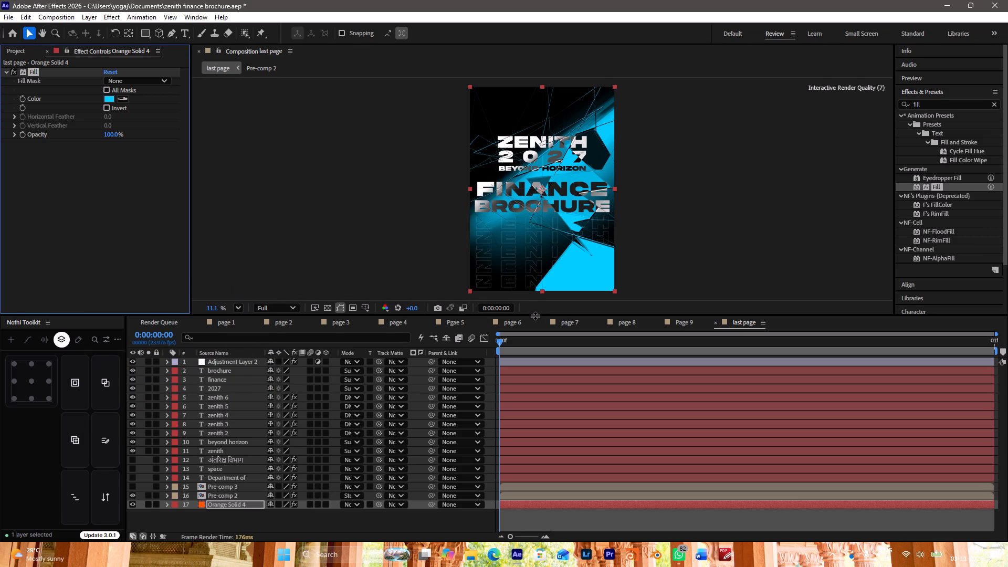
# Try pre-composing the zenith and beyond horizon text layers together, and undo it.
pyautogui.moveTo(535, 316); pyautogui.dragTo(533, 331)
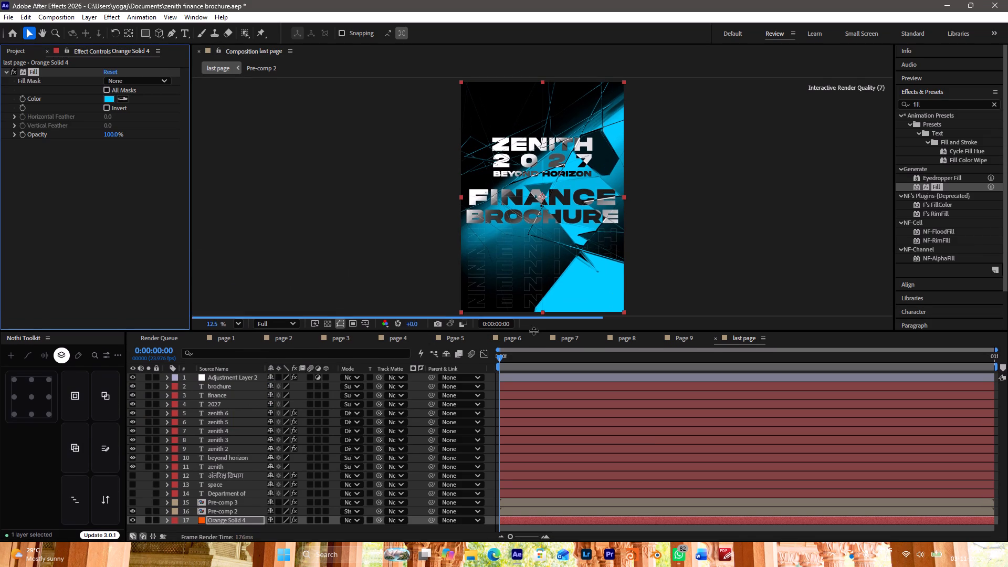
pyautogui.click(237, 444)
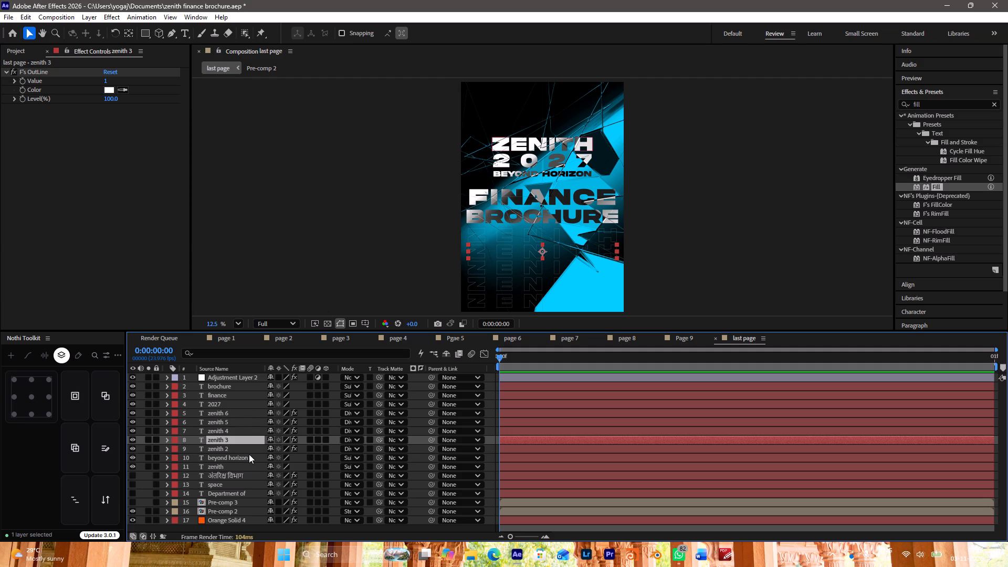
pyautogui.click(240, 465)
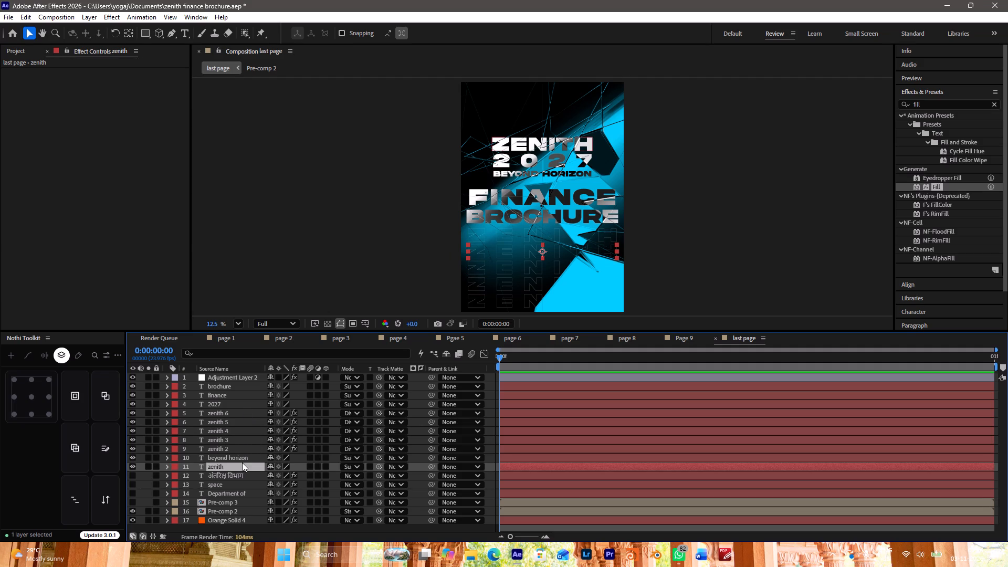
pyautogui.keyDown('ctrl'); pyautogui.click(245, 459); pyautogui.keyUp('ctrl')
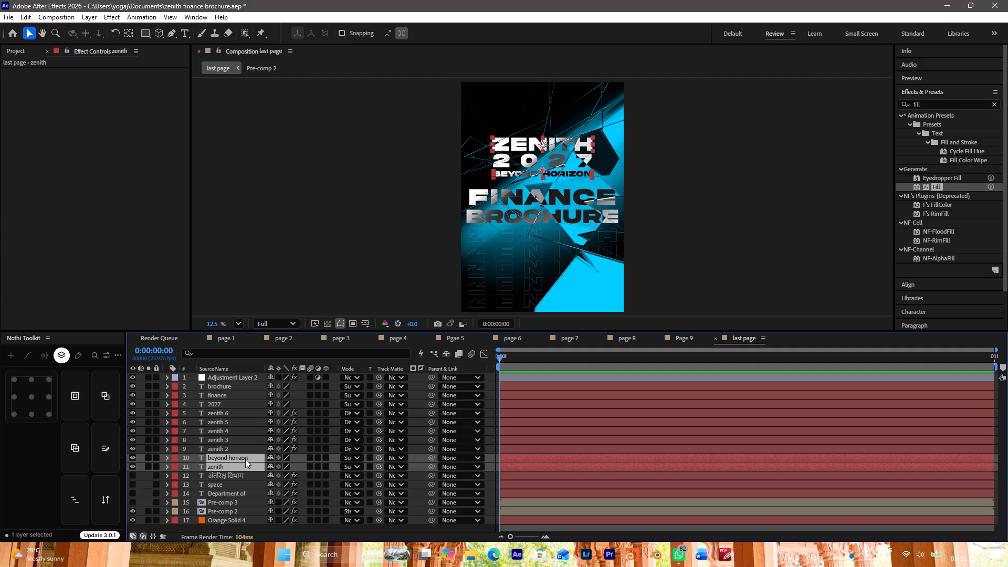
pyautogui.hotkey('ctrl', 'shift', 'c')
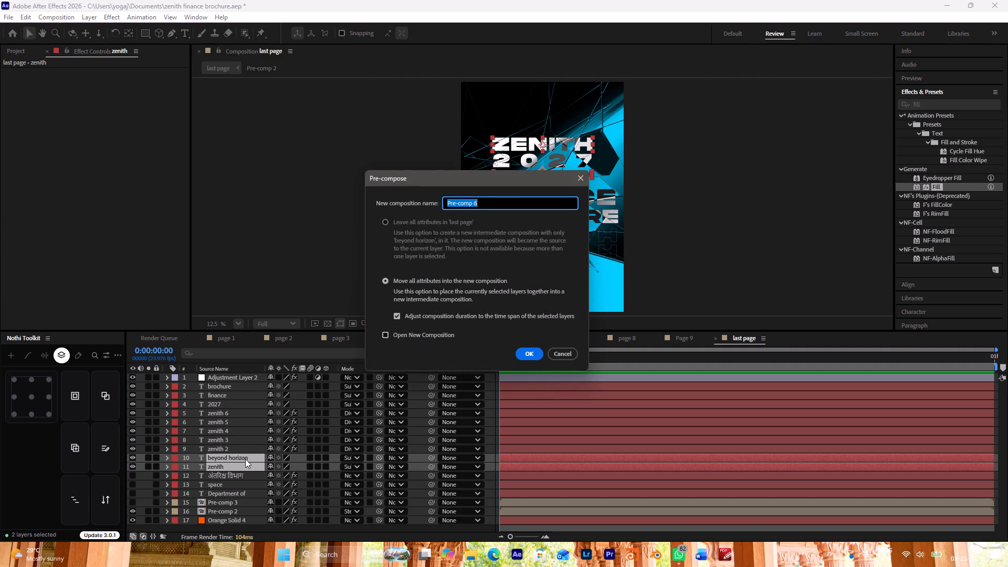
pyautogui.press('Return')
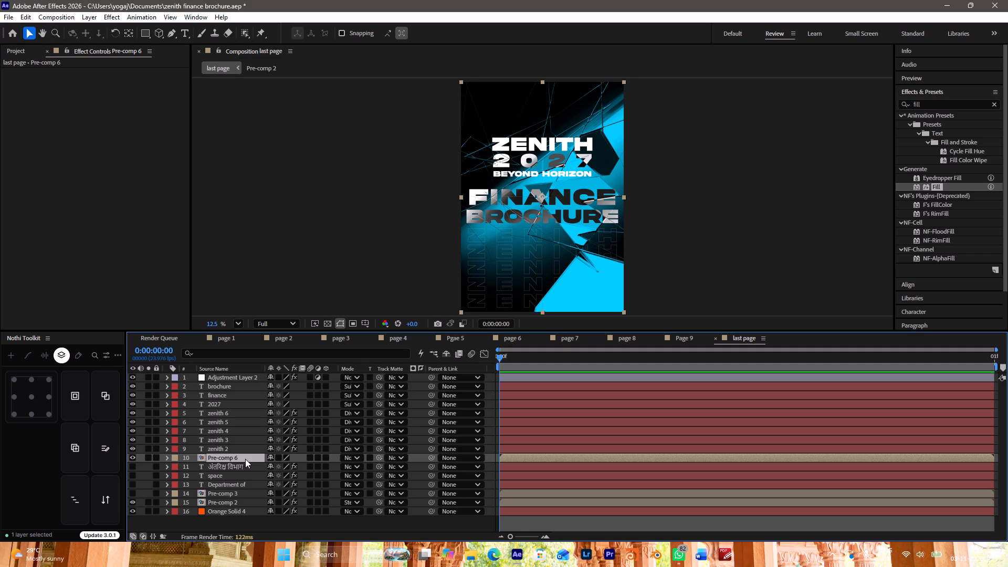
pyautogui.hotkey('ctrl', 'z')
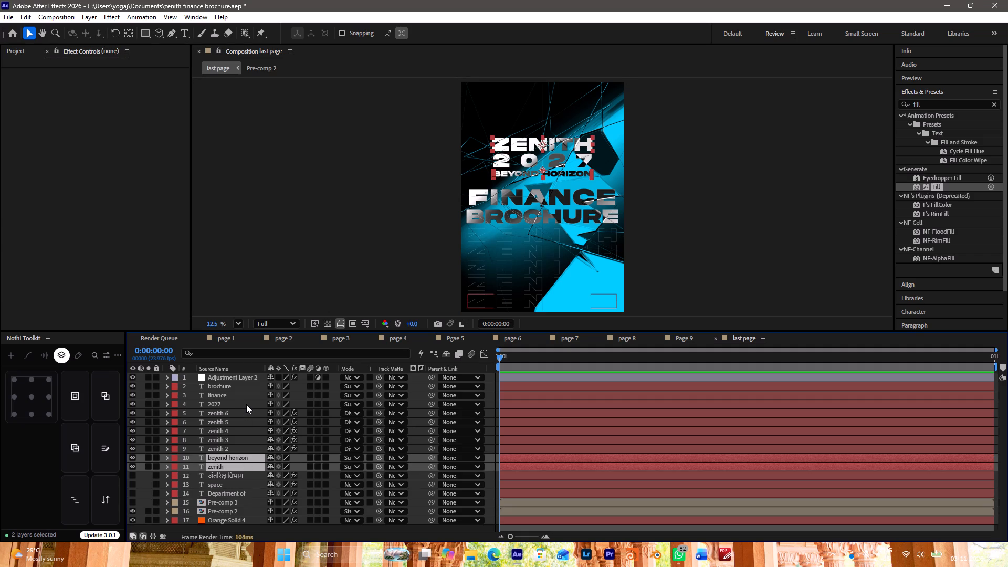
# Pre-compose the 2027, beyond horizon and zenith text layers together into one new composition.
pyautogui.keyDown('ctrl'); pyautogui.click(246, 404); pyautogui.keyUp('ctrl')
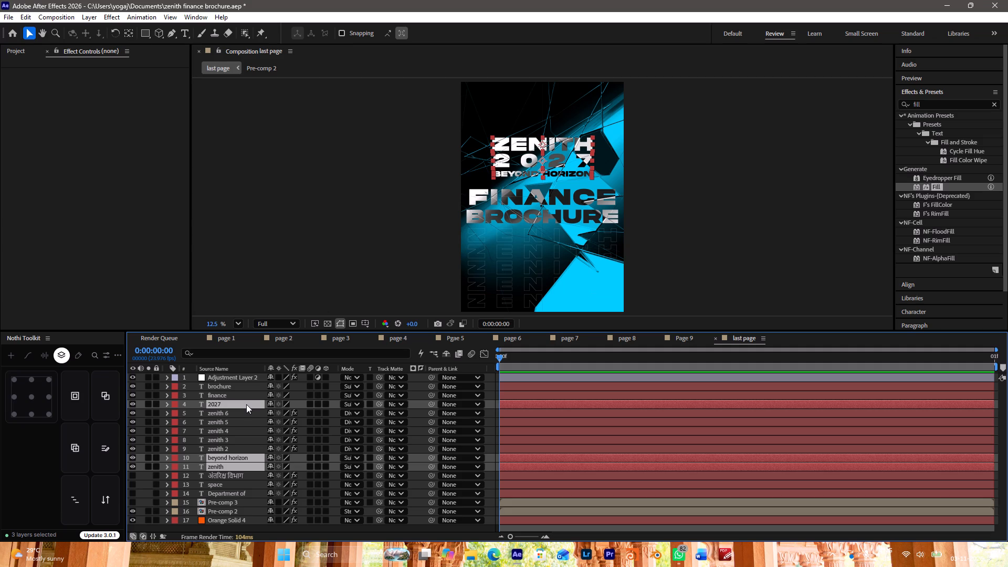
pyautogui.hotkey('ctrl', 'shift', 'c')
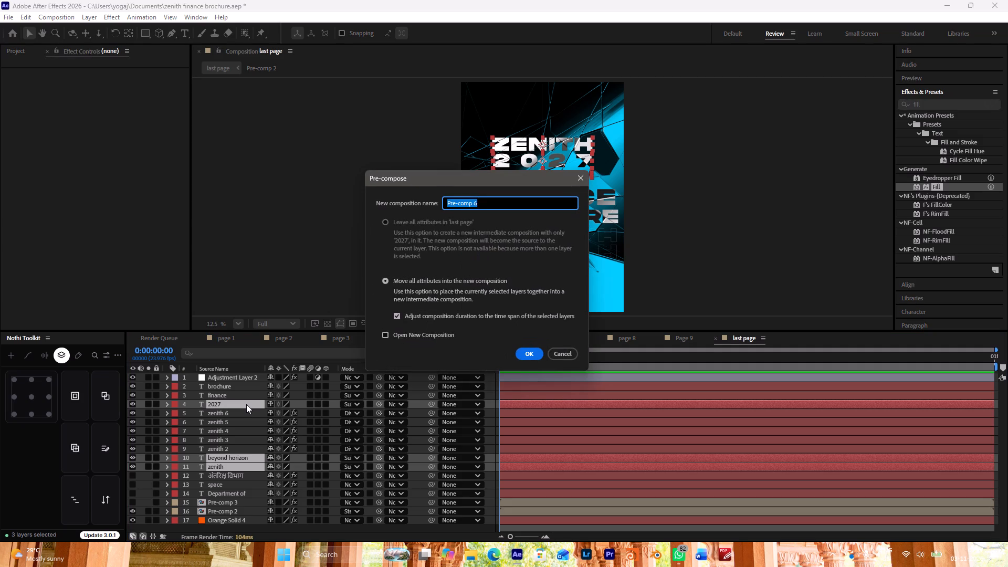
pyautogui.press('Return')
# Set the blending mode of the pre-composed ZENITH 2027 BEYOND HORIZON title layer to Subtract.
pyautogui.click(348, 406)
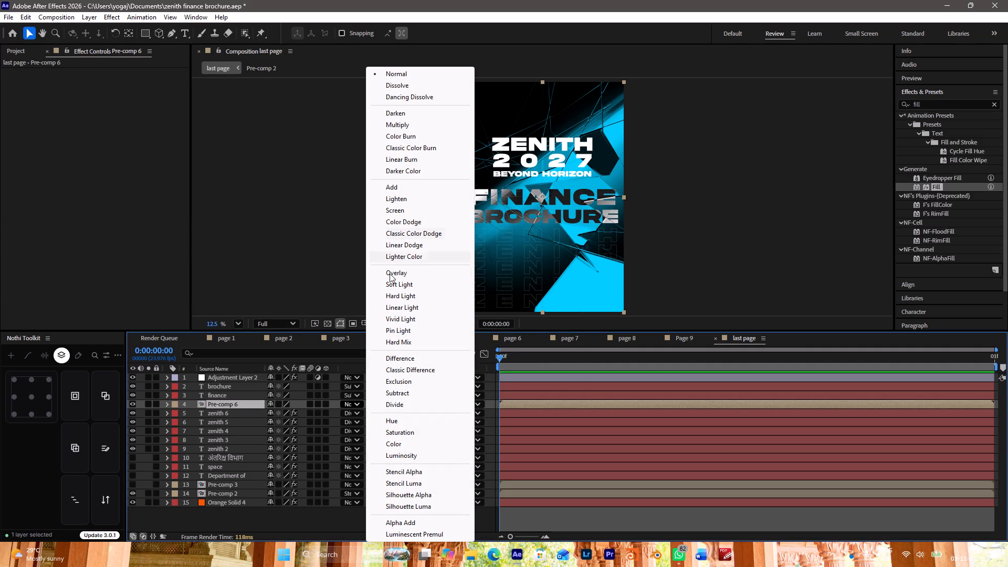
pyautogui.click(393, 390)
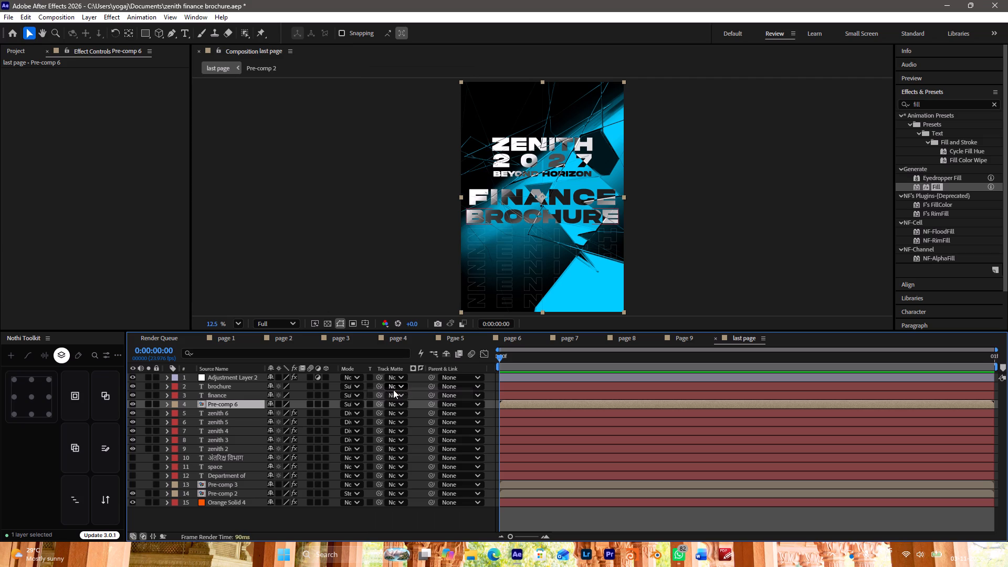
pyautogui.click(332, 528)
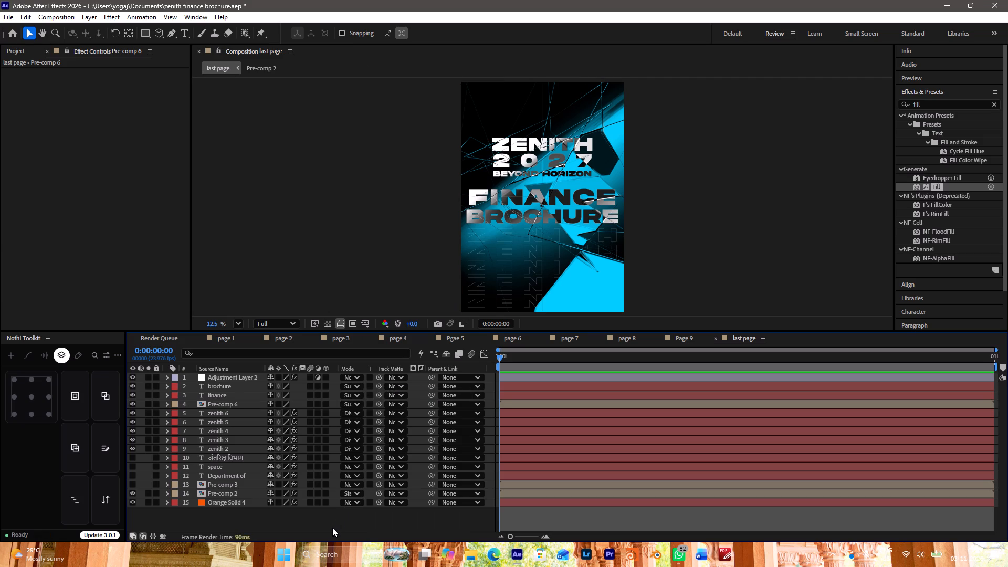
# Pre-compose the text layers zenith 2 through zenith 6 together and set the new composition's blending mode to Divide.
pyautogui.click(226, 417)
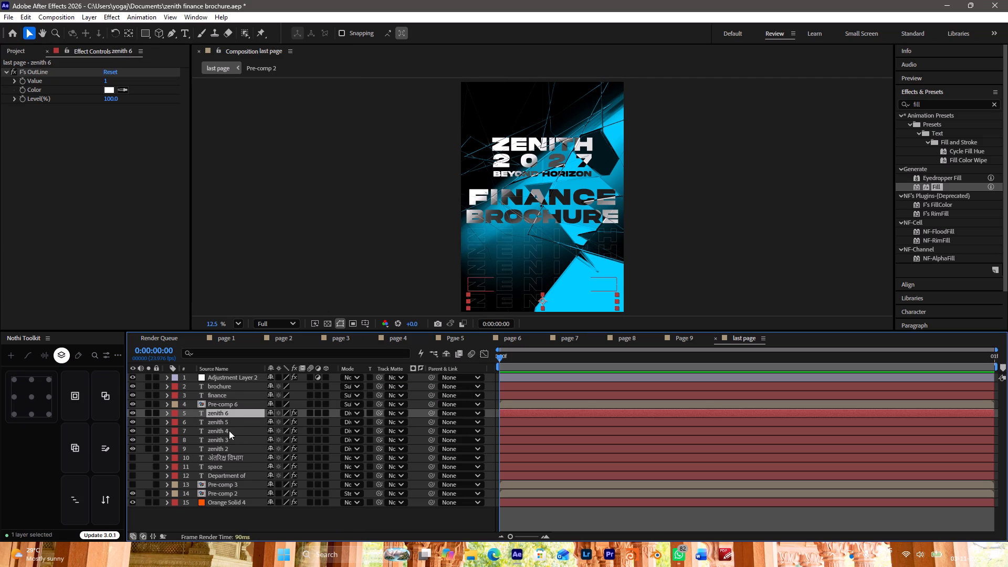
pyautogui.keyDown('ctrl'); pyautogui.keyDown('shift'); pyautogui.click(238, 449); pyautogui.keyUp('shift'); pyautogui.keyUp('ctrl')
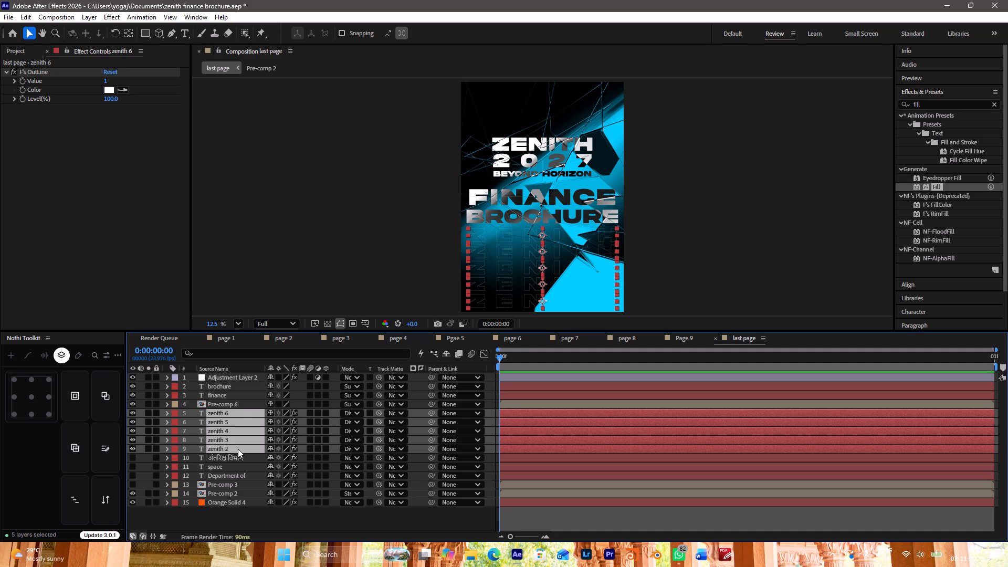
pyautogui.hotkey('ctrl', 'shift', 'c')
pyautogui.press('Return')
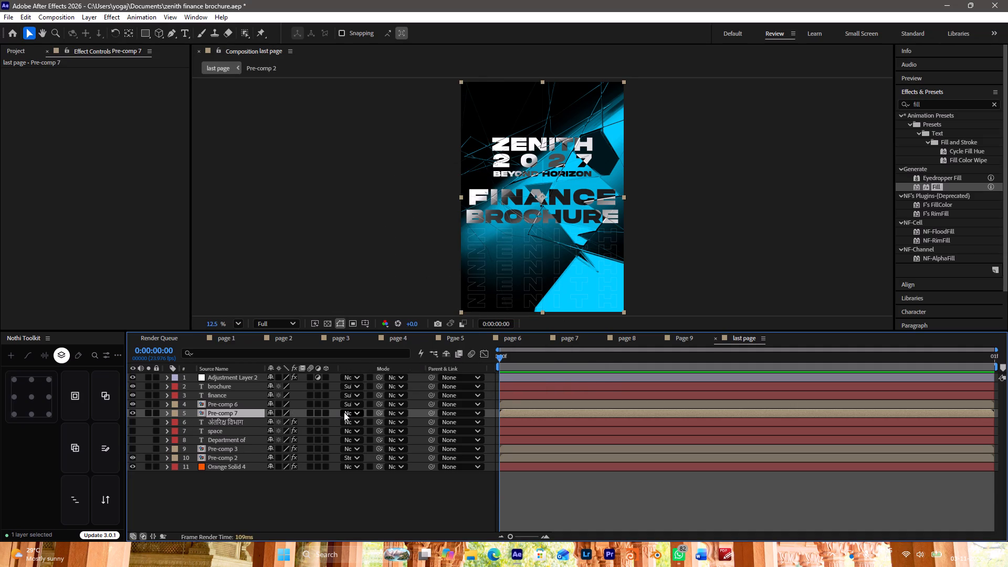
pyautogui.click(344, 412)
pyautogui.click(387, 402)
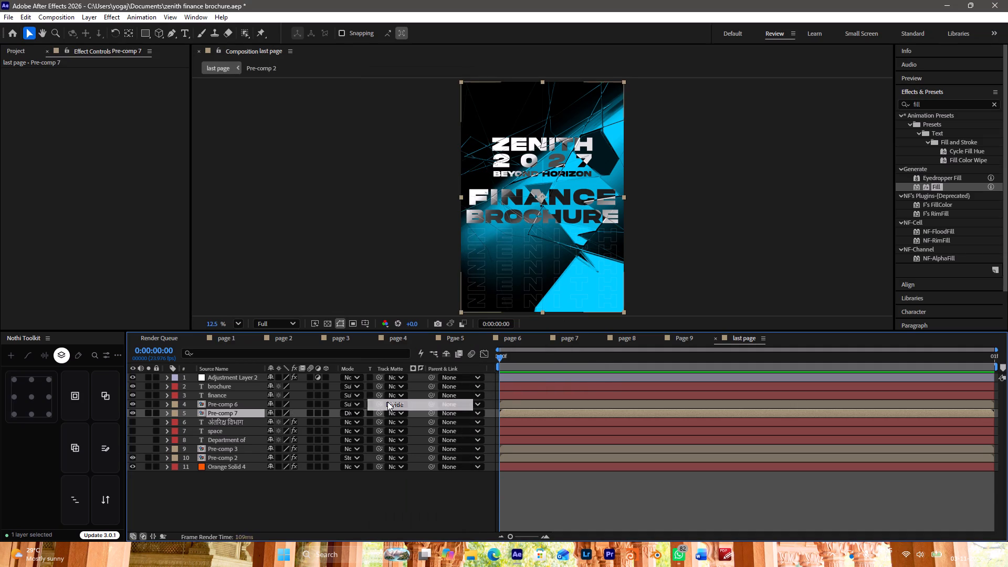
pyautogui.click(332, 490)
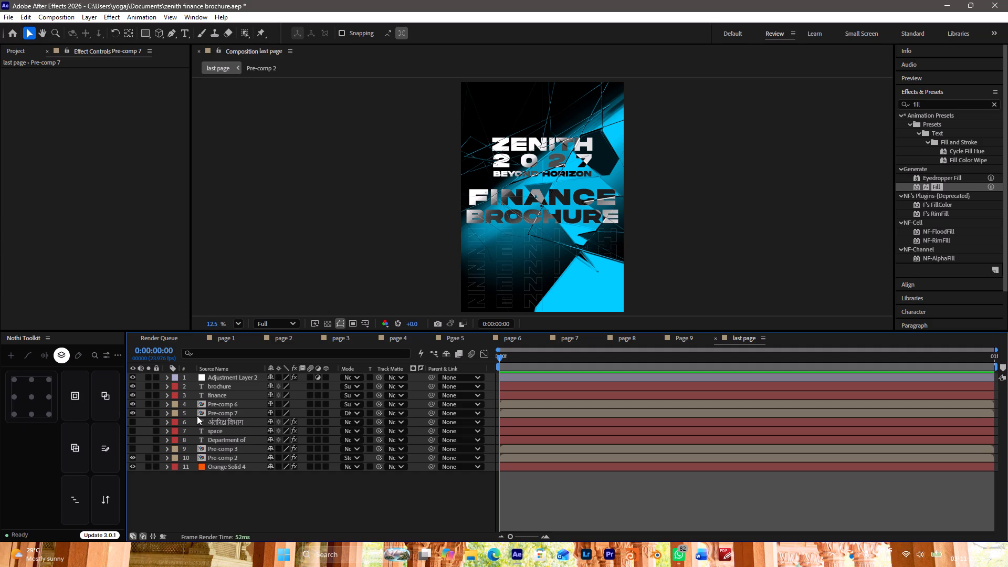
# Pre-compose the brochure and finance text layers together and set the new composition's blending mode to Subtract.
pyautogui.click(228, 387)
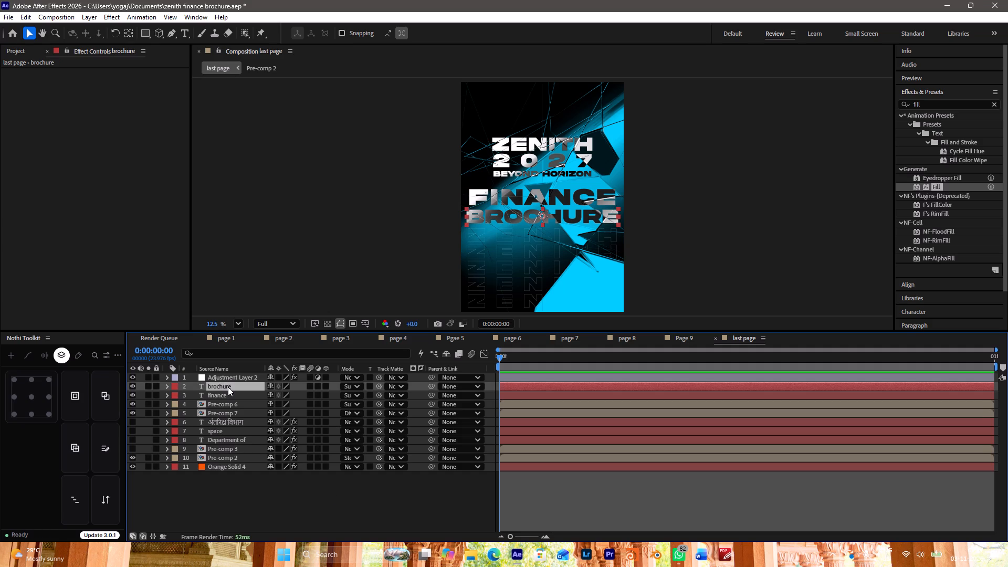
pyautogui.keyDown('ctrl'); pyautogui.click(232, 396); pyautogui.keyUp('ctrl')
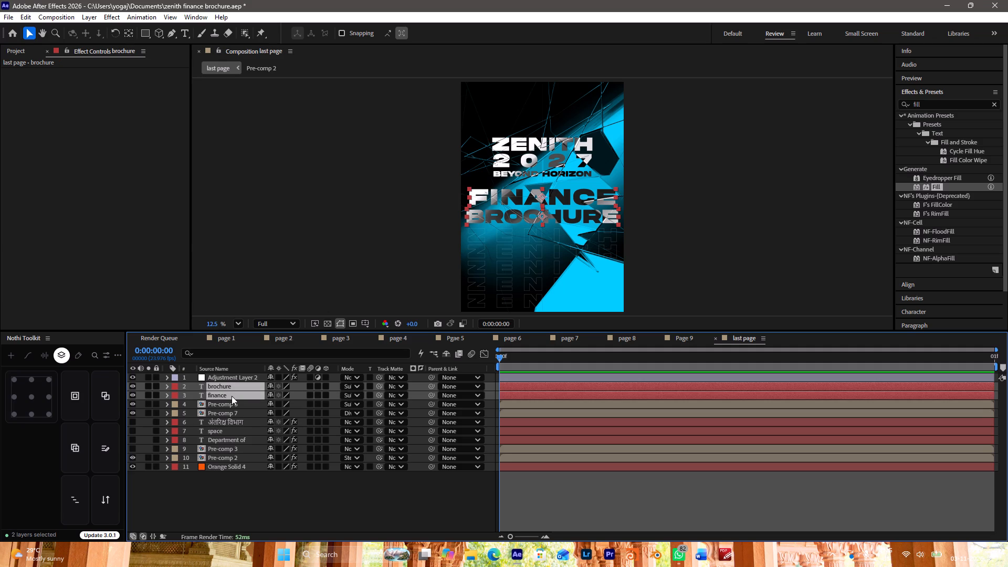
pyautogui.hotkey('ctrl', 'shift', 'c')
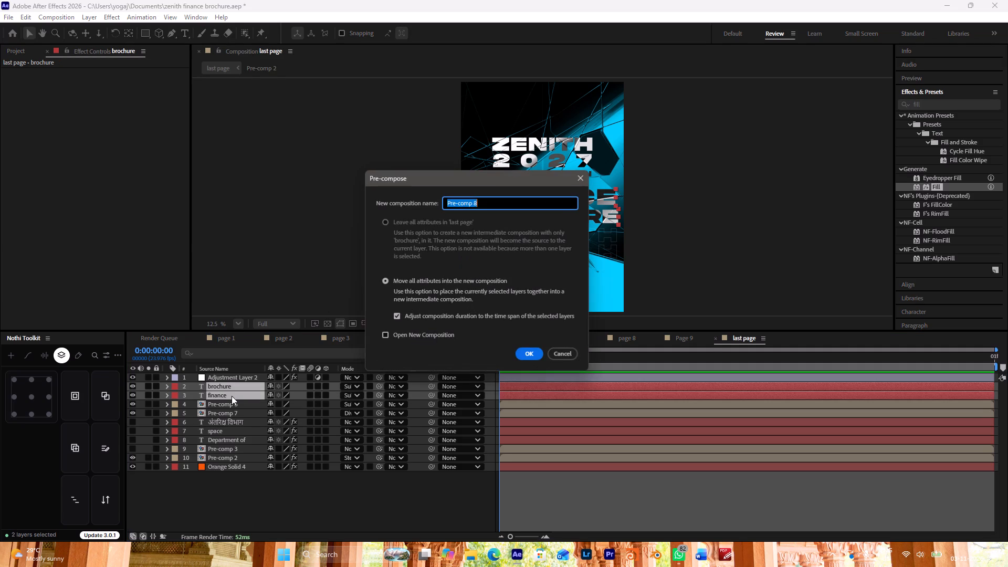
pyautogui.press('Return')
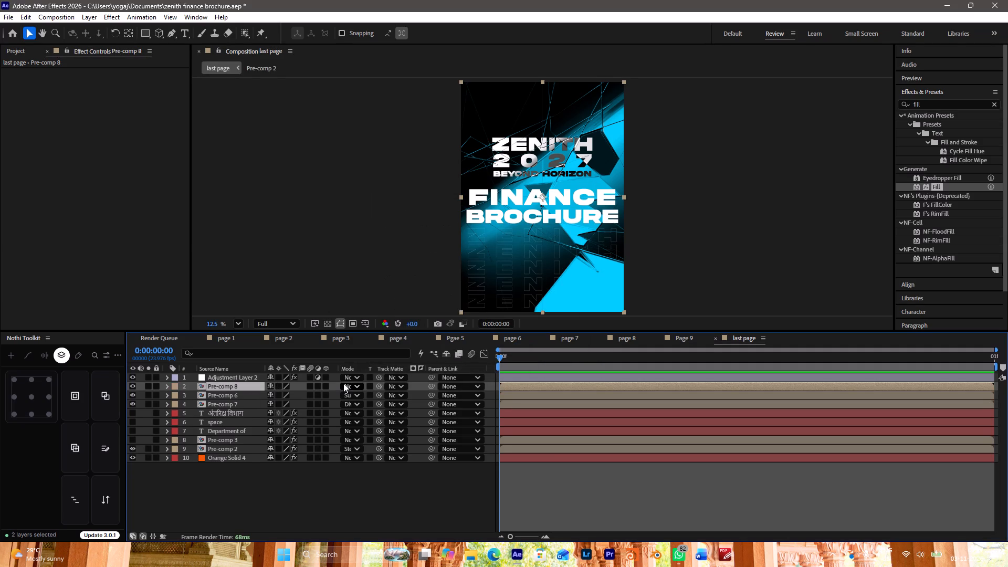
pyautogui.click(344, 383)
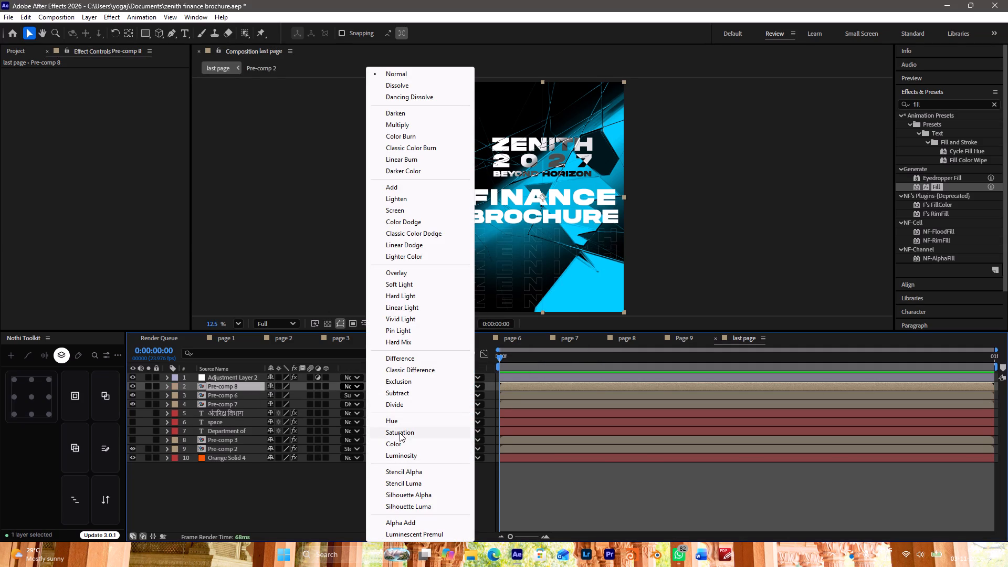
pyautogui.click(395, 388)
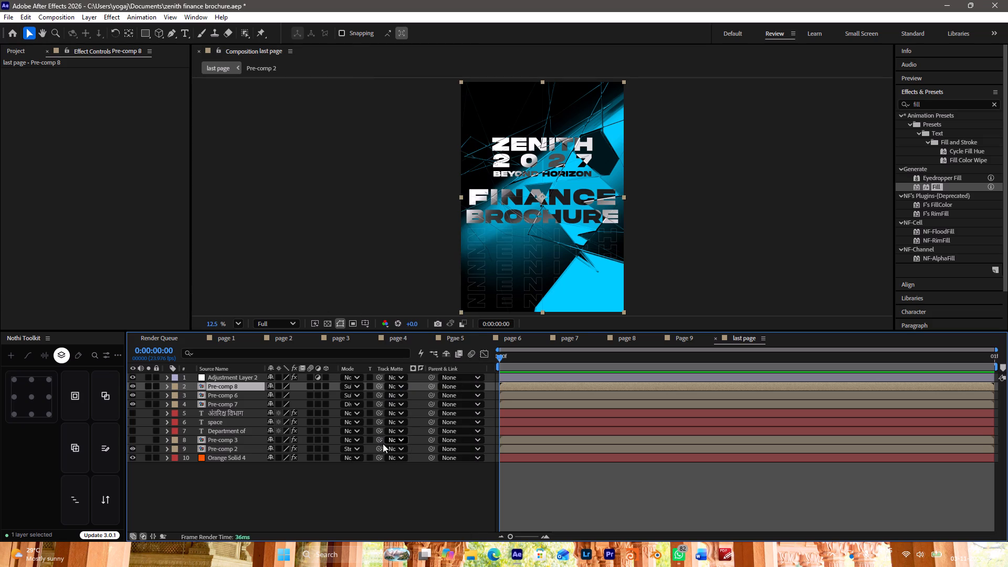
pyautogui.click(360, 486)
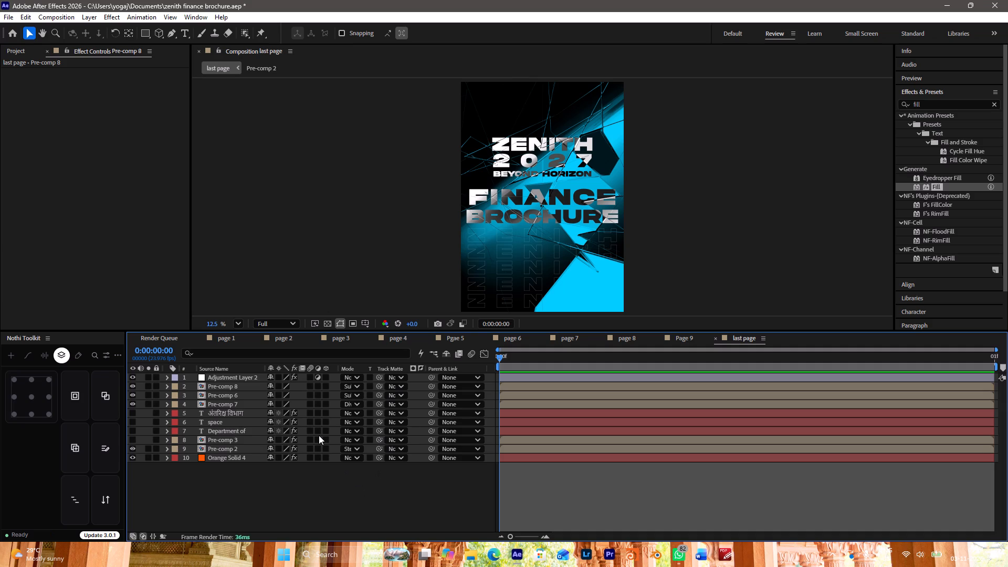
# Briefly show the hidden Hindi text, space and Department of layers to check them, and hide them again.
pyautogui.click(230, 427)
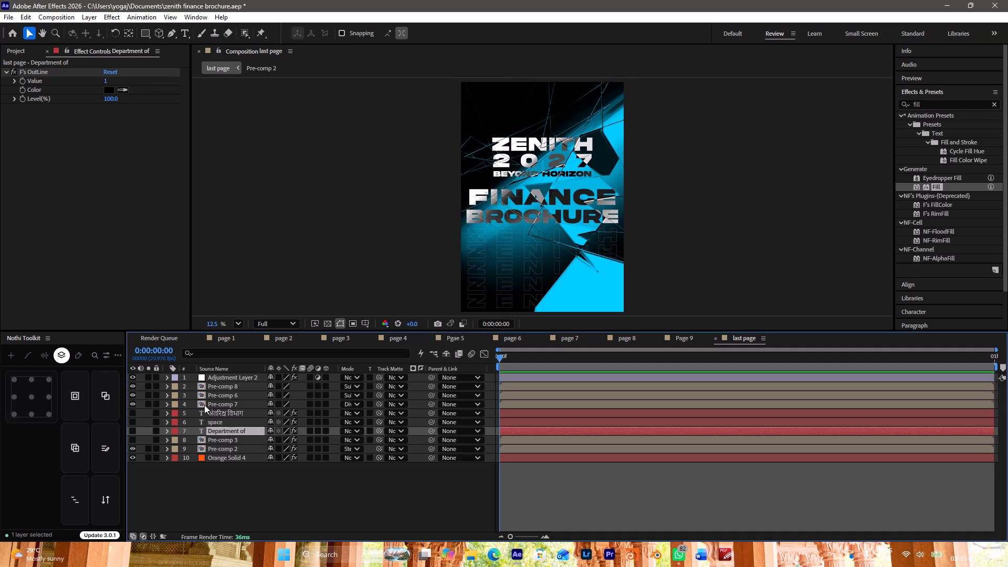
pyautogui.keyDown('ctrl'); pyautogui.keyDown('shift'); pyautogui.click(218, 412); pyautogui.keyUp('shift'); pyautogui.keyUp('ctrl')
pyautogui.click(133, 413)
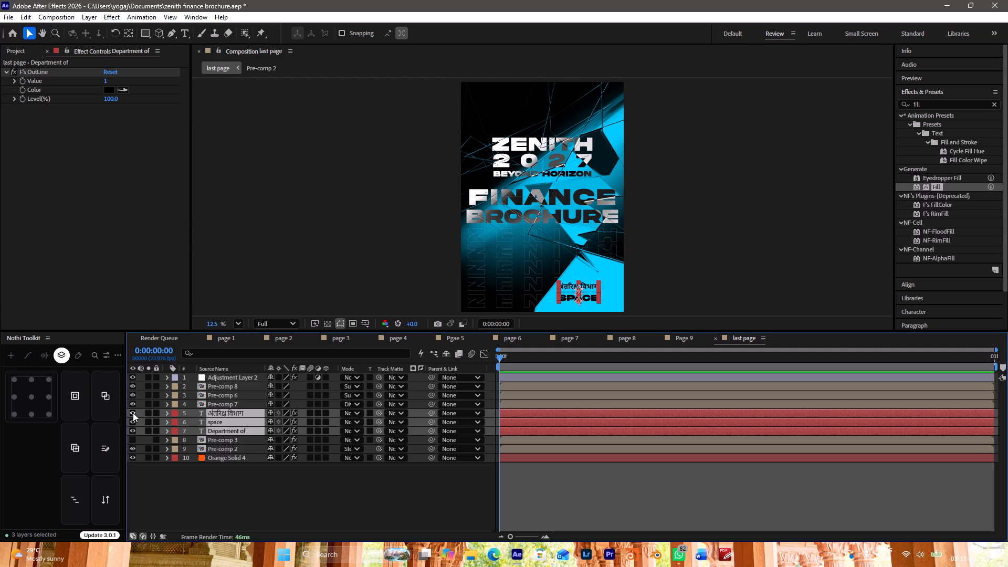
pyautogui.click(133, 413)
pyautogui.click(187, 487)
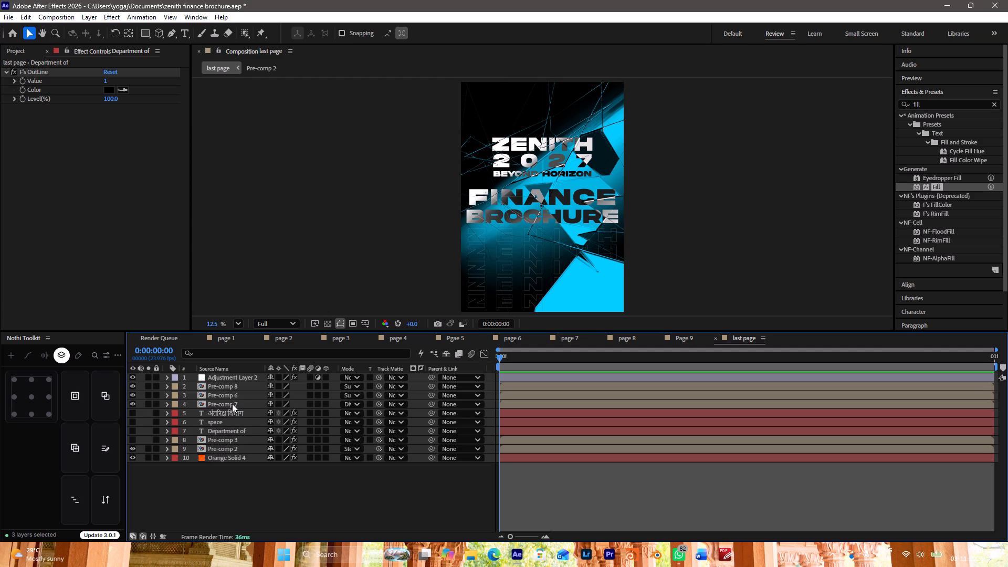
# Open the pre-comps holding the outlined zenith text and the ZENITH 2027 title to examine their contents, and close both.
pyautogui.click(240, 402)
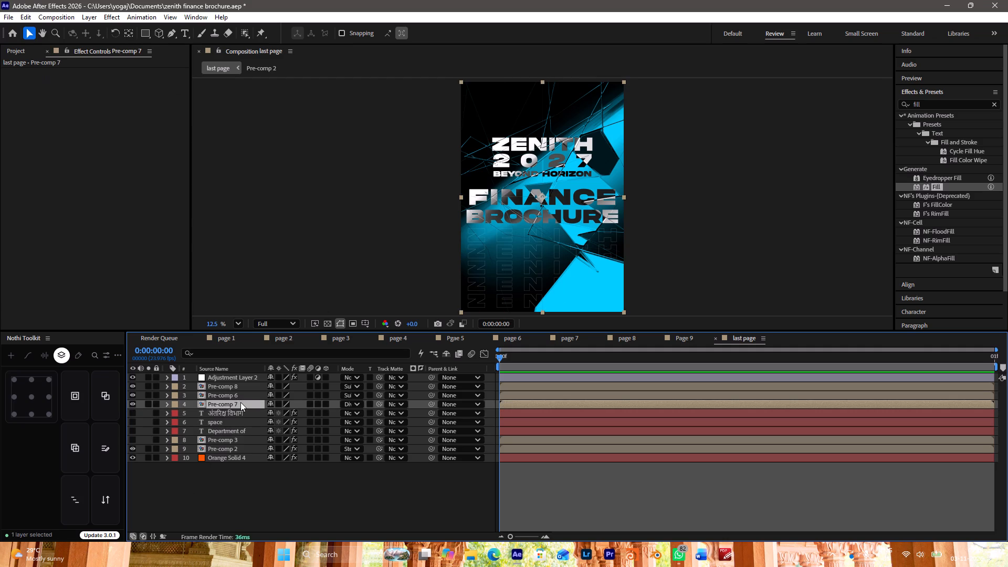
pyautogui.click(232, 392)
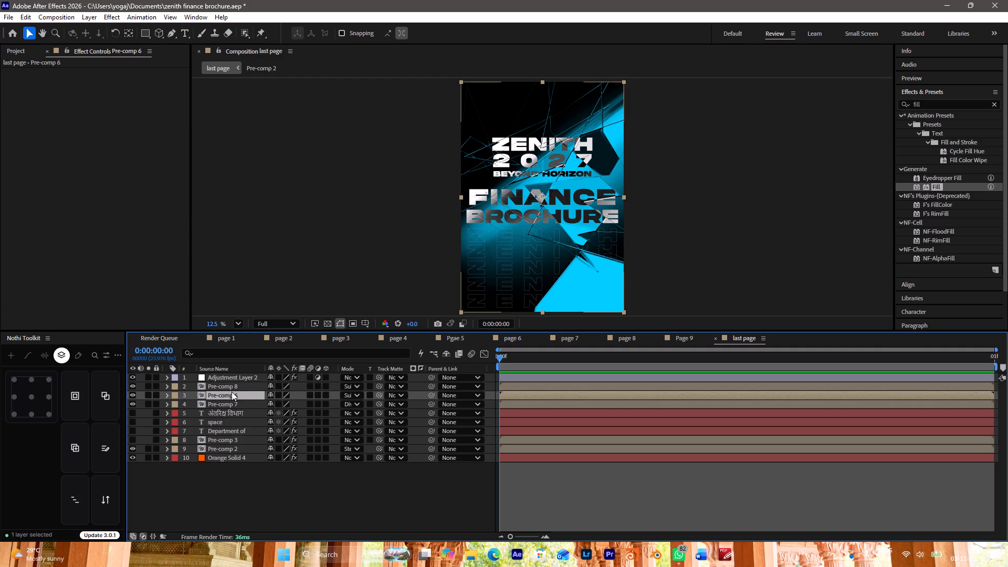
pyautogui.click(232, 401)
pyautogui.doubleClick(232, 401)
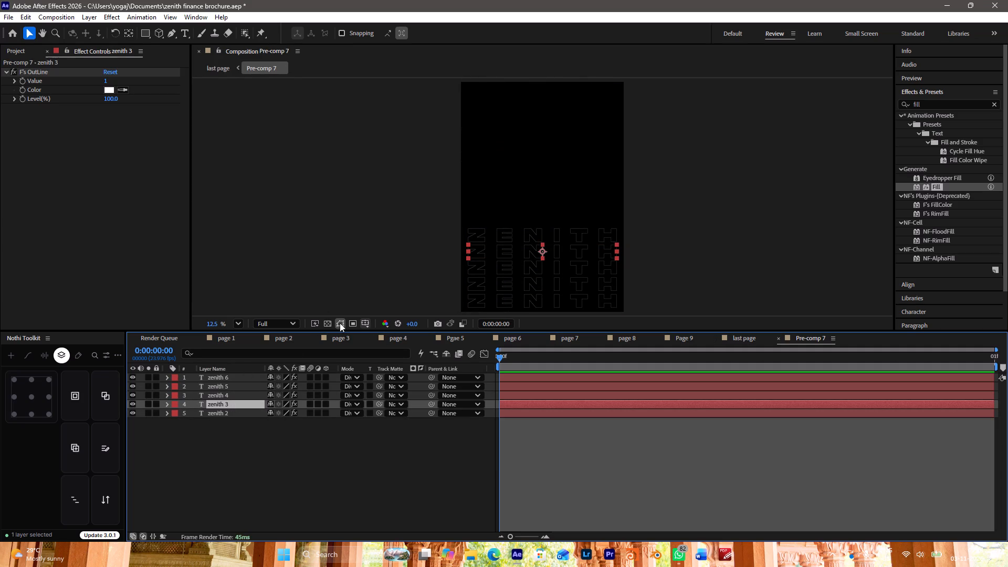
pyautogui.click(737, 339)
pyautogui.doubleClick(213, 396)
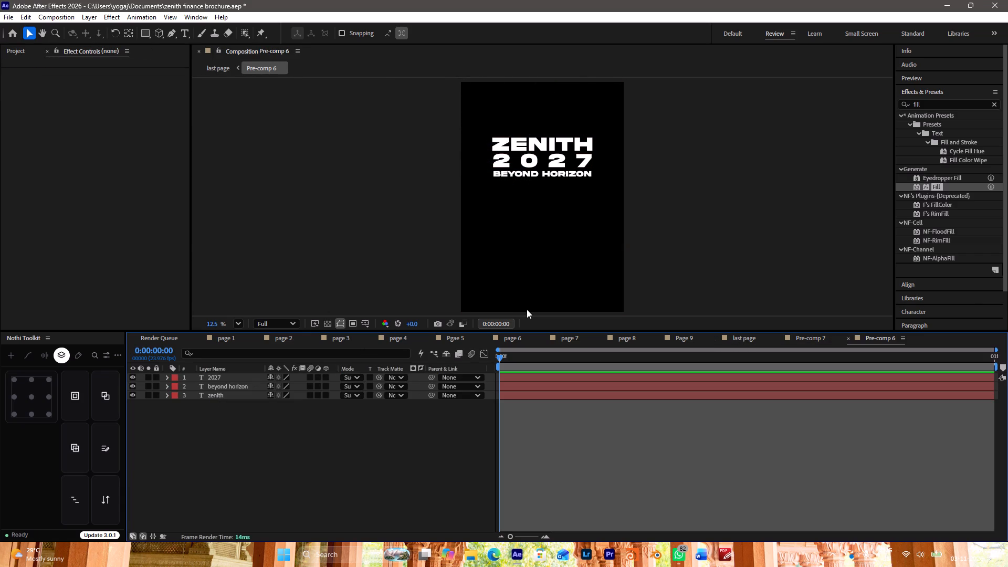
pyautogui.click(794, 340)
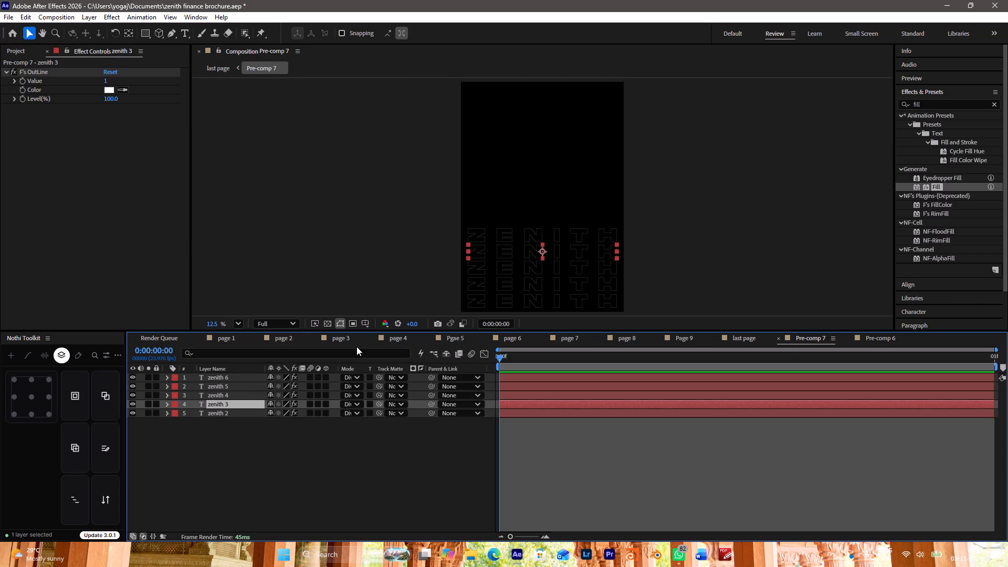
pyautogui.click(781, 343)
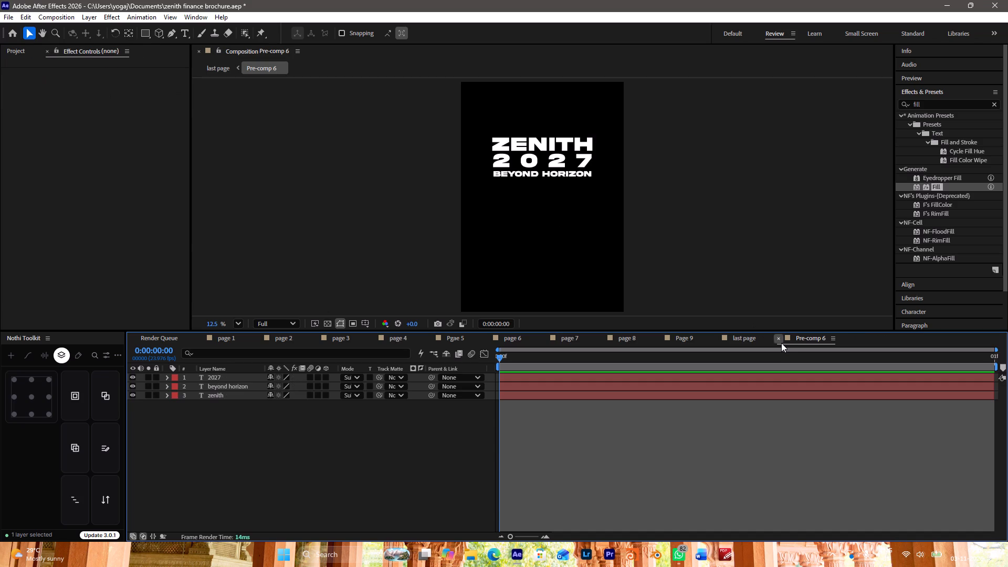
pyautogui.click(781, 343)
# Scale down the pre-composed ZENITH 2027 BEYOND HORIZON title on the last page, trying 15% before setting 45%.
pyautogui.press('s')
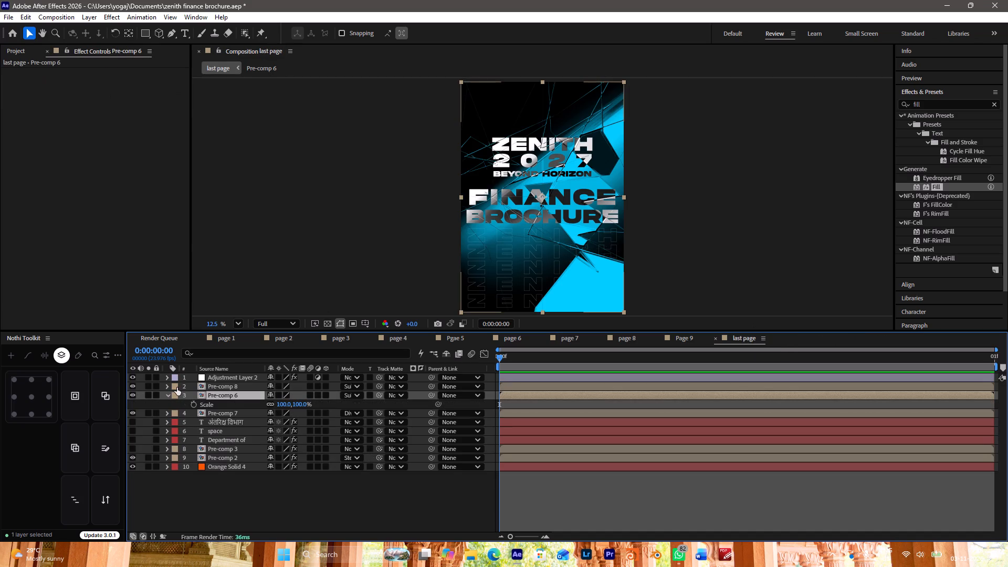
pyautogui.click(281, 401)
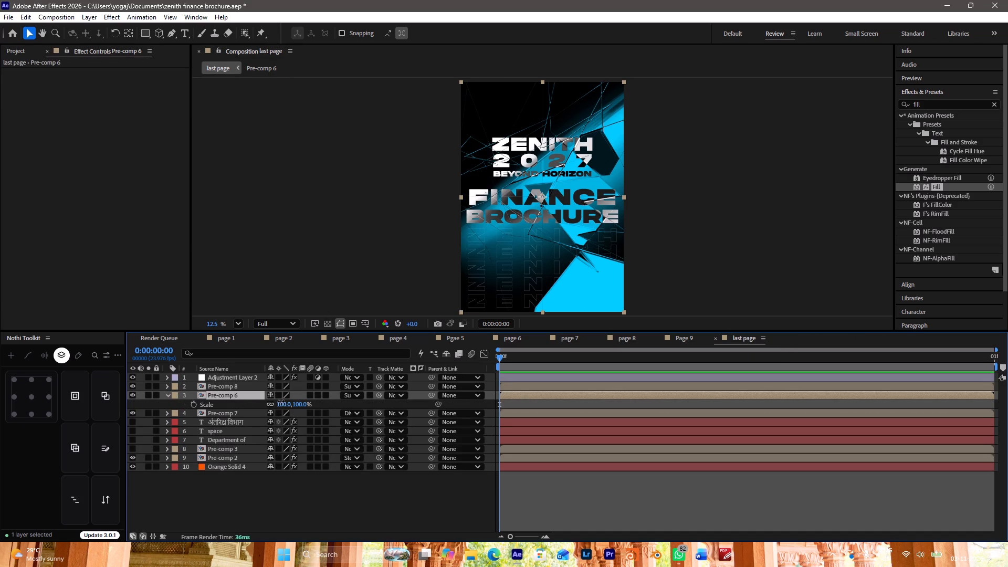
pyautogui.write('15')
pyautogui.press('Return')
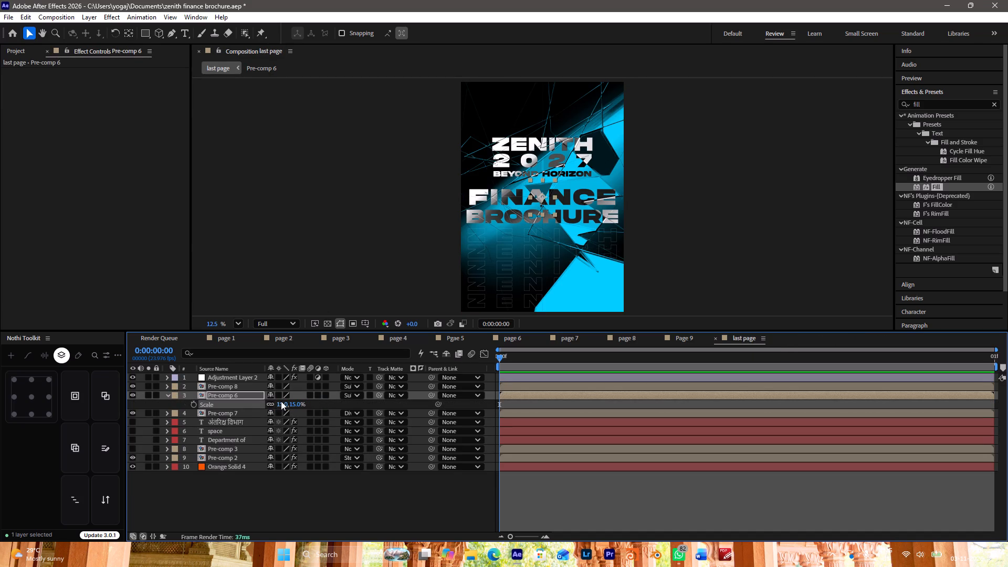
pyautogui.click(279, 407)
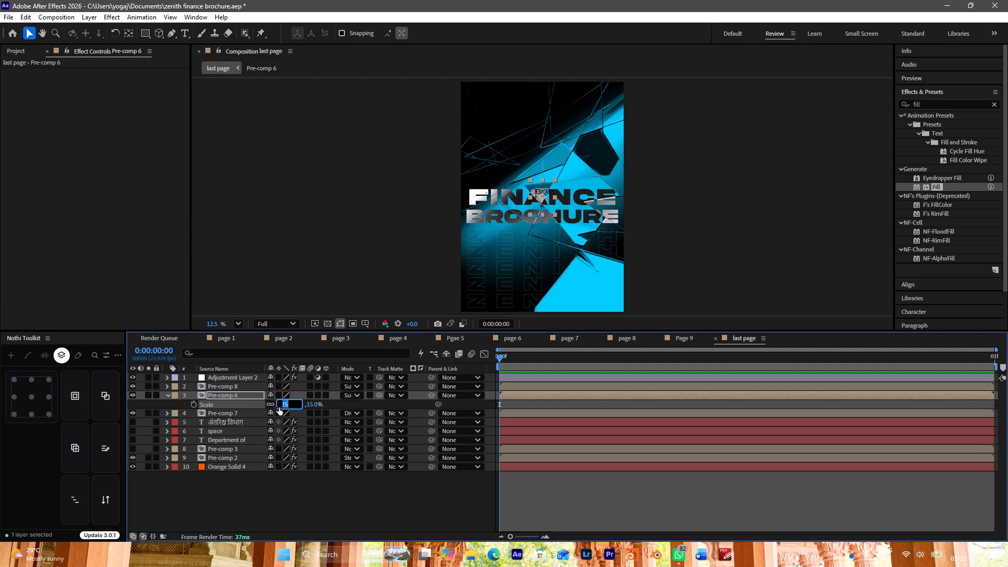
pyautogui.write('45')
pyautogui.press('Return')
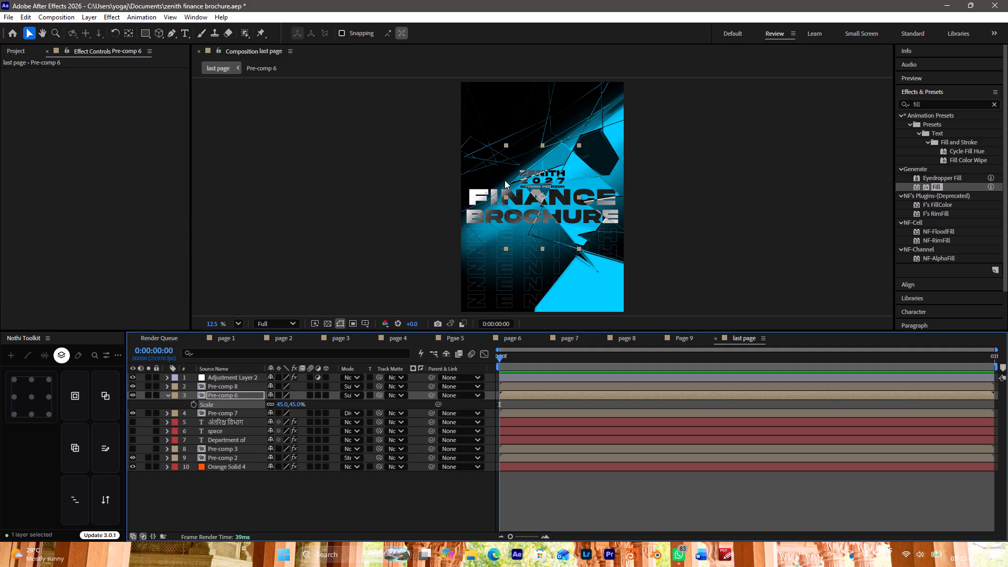
# Move the scaled ZENITH 2027 BEYOND HORIZON title into the top-left corner of the last page and deselect it.
pyautogui.moveTo(532, 175); pyautogui.dragTo(482, 73)
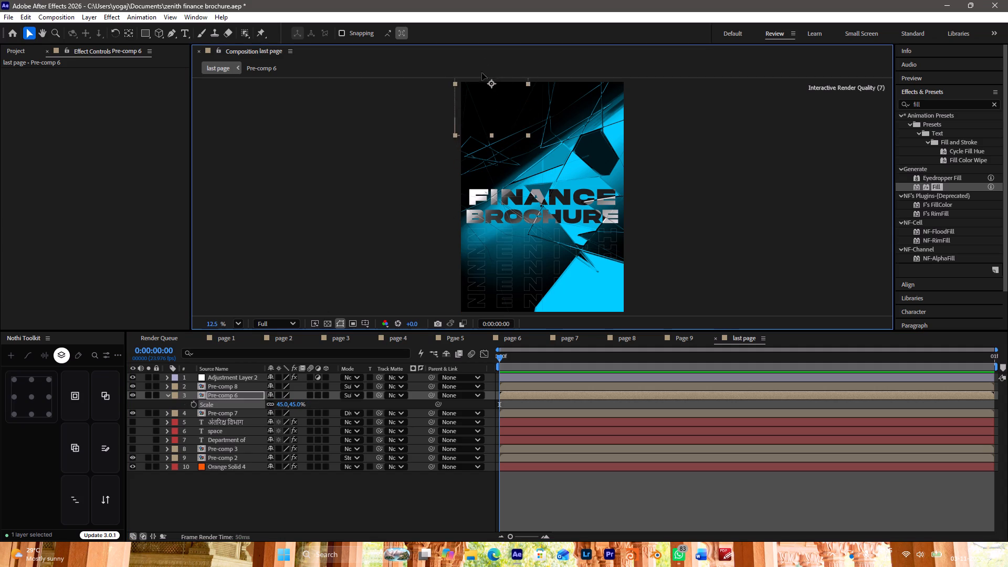
pyautogui.moveTo(482, 73); pyautogui.dragTo(480, 98)
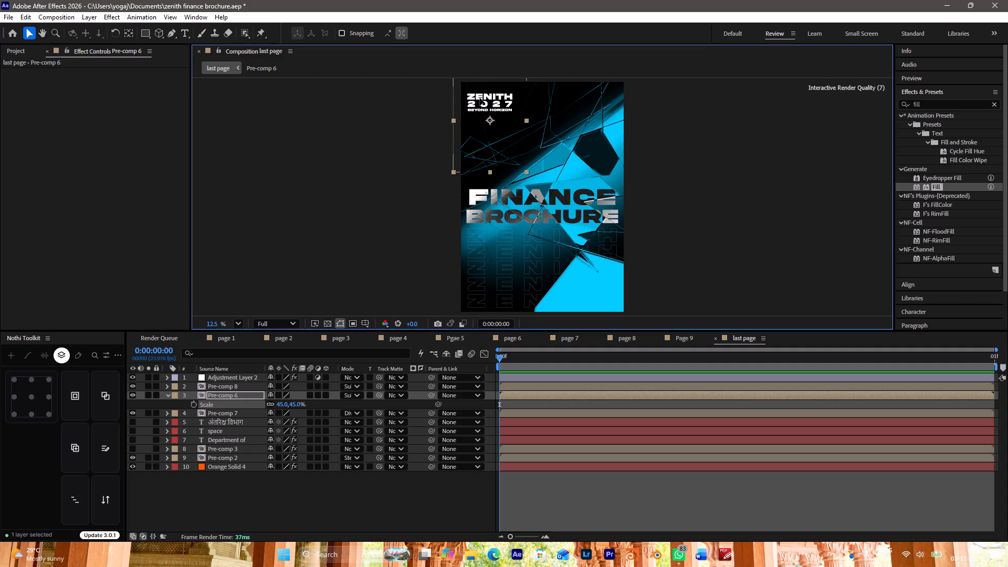
pyautogui.moveTo(480, 98); pyautogui.dragTo(482, 96)
pyautogui.click(451, 110)
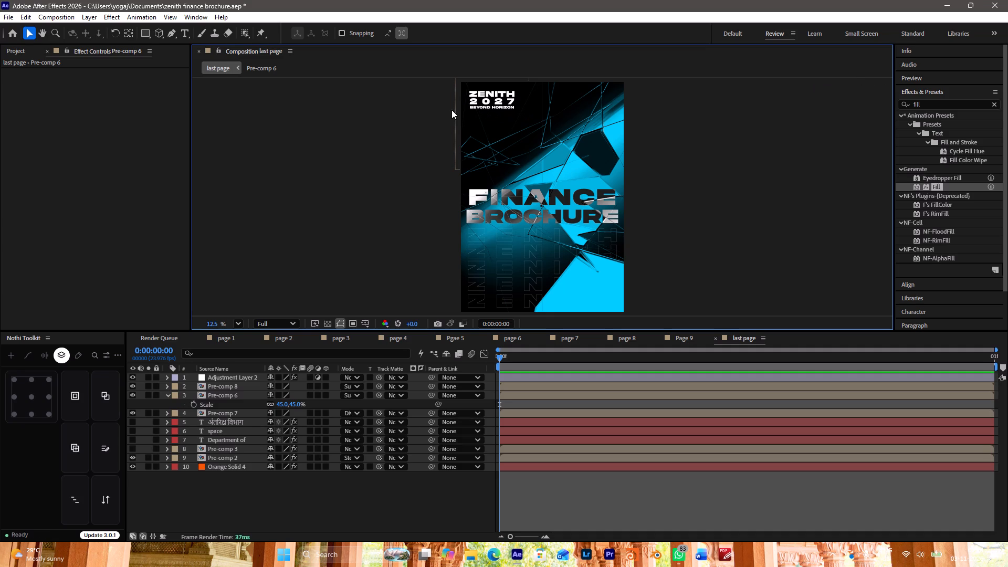
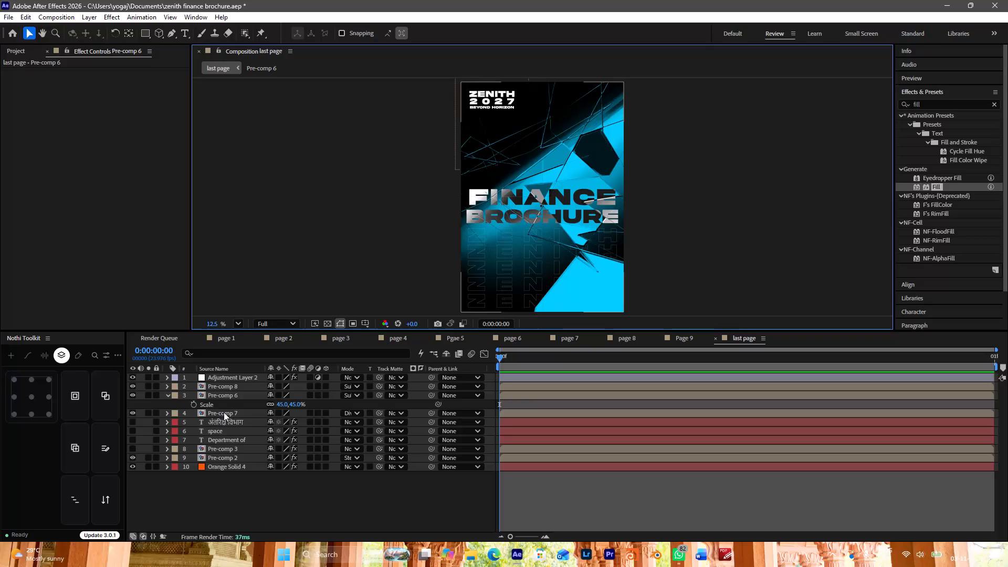
# Open the pre-comp holding the outlined zenith text to check its contents, and return to the last page composition.
pyautogui.doubleClick(224, 412)
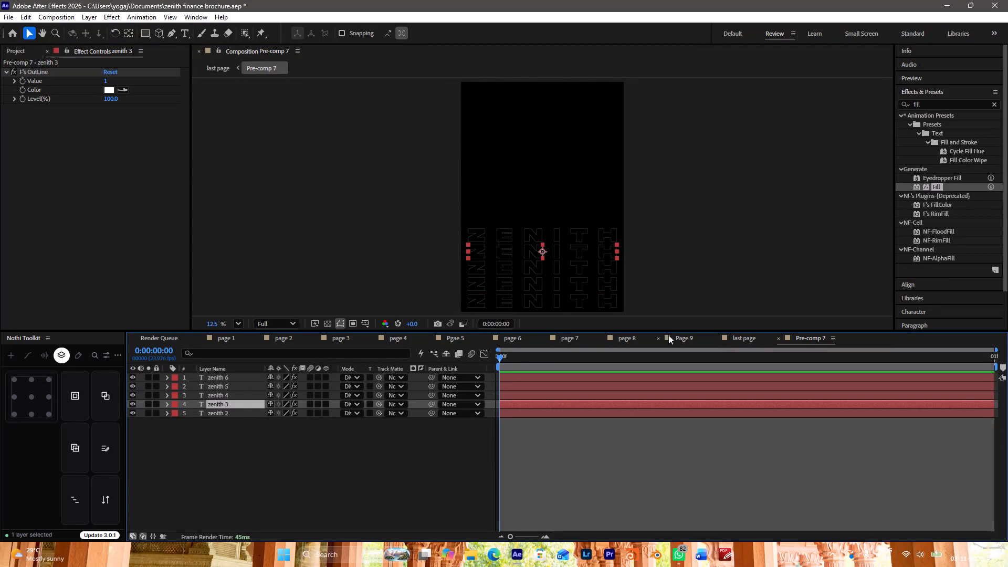
pyautogui.click(740, 334)
pyautogui.click(774, 342)
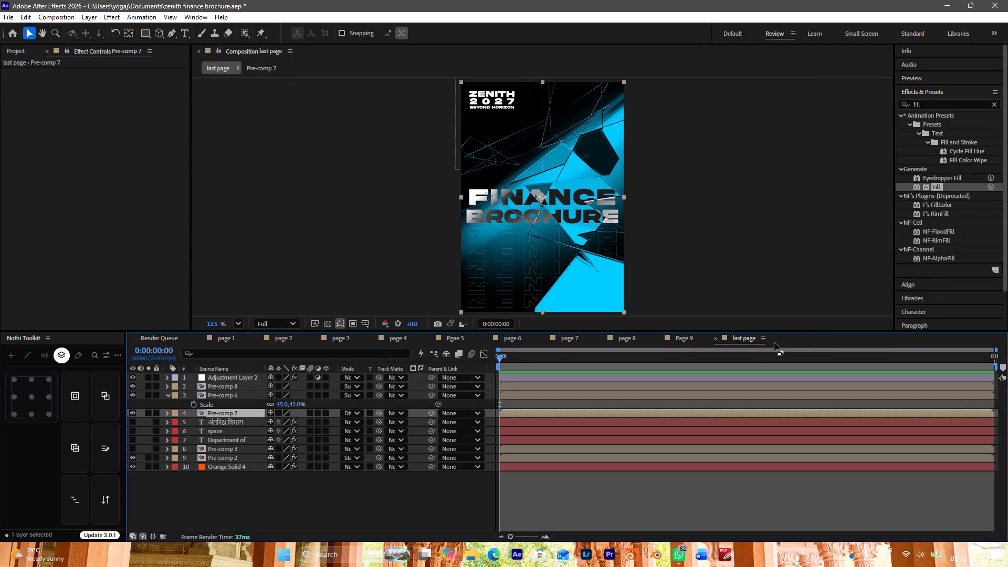
# Open the pre-comp that holds the FINANCE BROCHURE text on the last page.
pyautogui.doubleClick(260, 389)
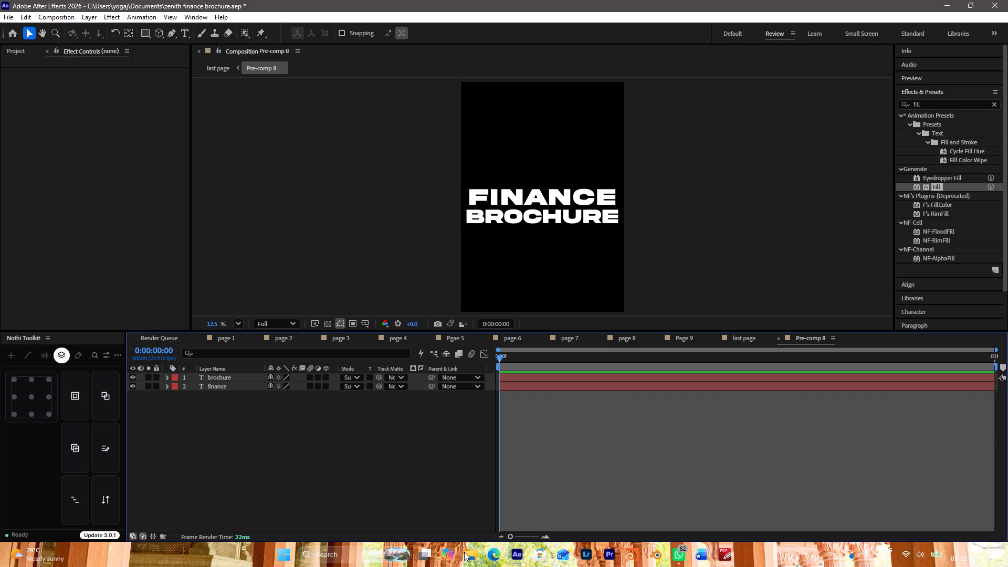
# Copy the CONTACT US heading from the contact page of the brochure PDF in Edge and return to After Effects.
pyautogui.click(499, 555)
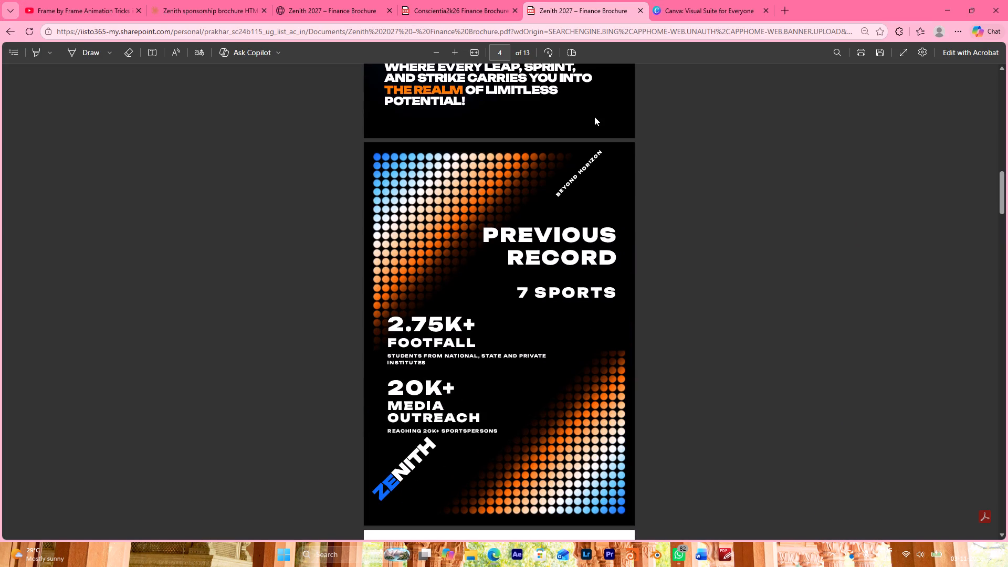
pyautogui.scroll(-18, 594, 117)
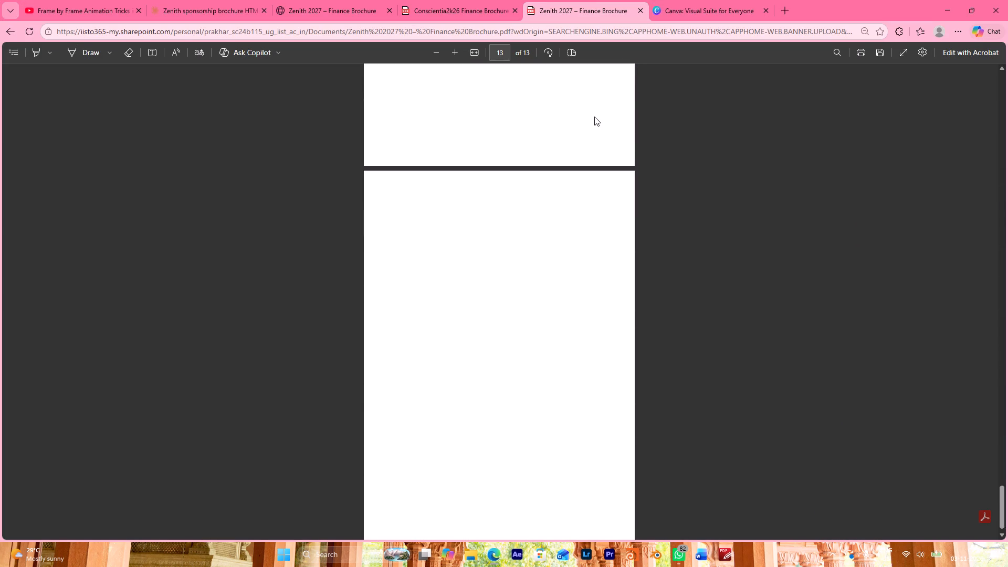
pyautogui.scroll(5, 594, 117)
pyautogui.scroll(-1, 594, 117)
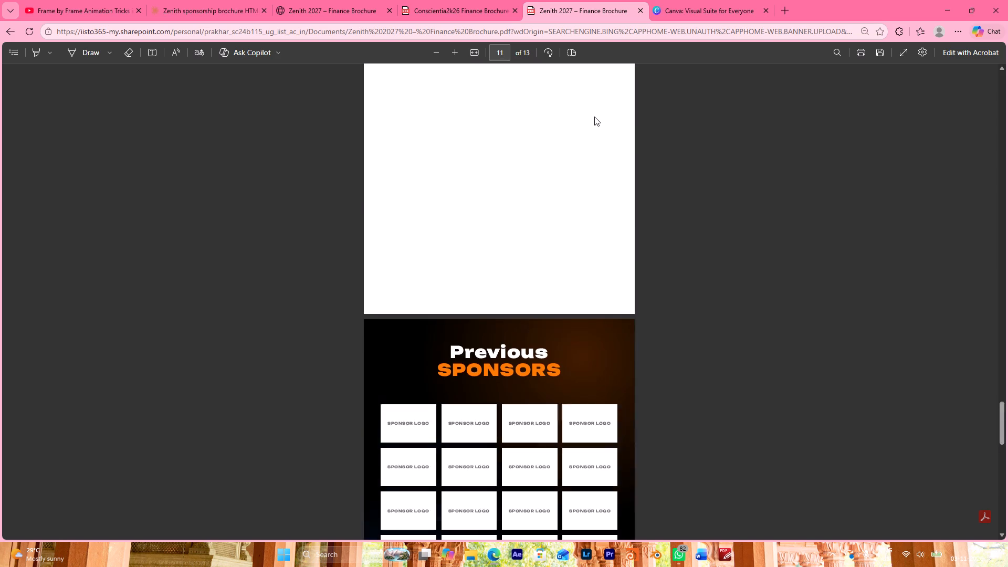
pyautogui.scroll(-1, 594, 117)
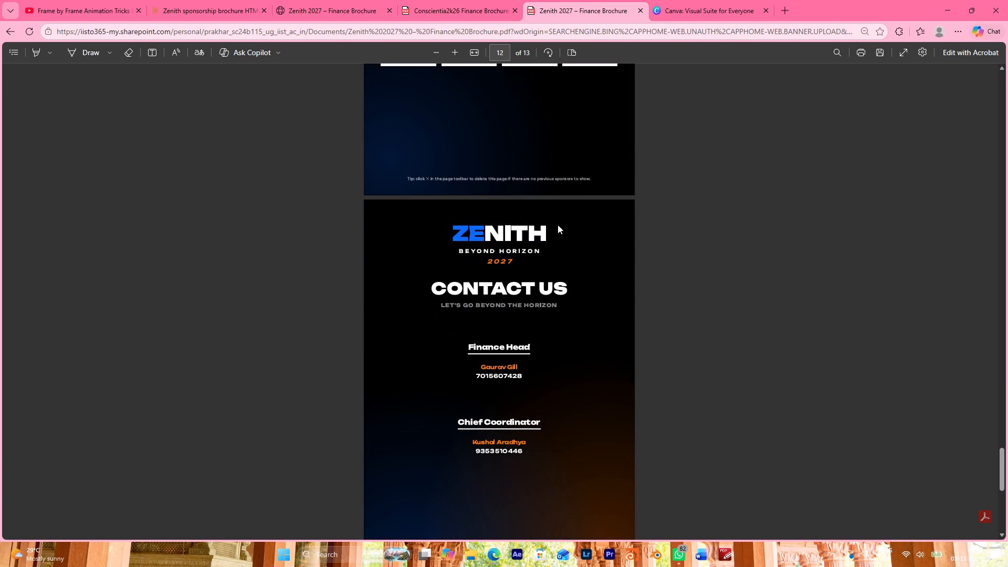
pyautogui.scroll(-1, 555, 240)
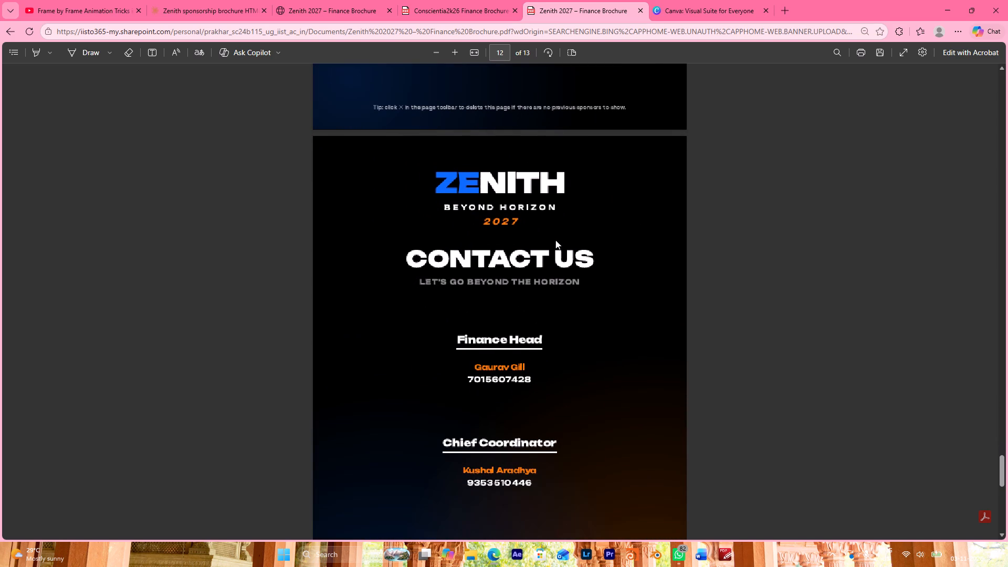
pyautogui.moveTo(592, 256); pyautogui.dragTo(401, 277)
pyautogui.hotkey('ctrl', 'c')
pyautogui.hotkey('alt', 'Tab')
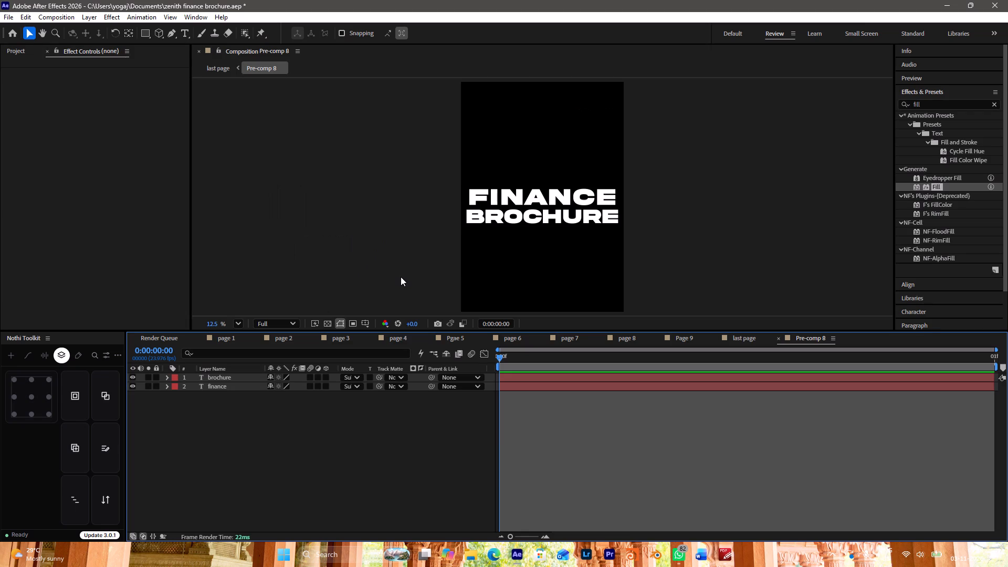
# Replace the FINANCE text in the pre-comp with the copied CONTACT US text.
pyautogui.click(522, 206)
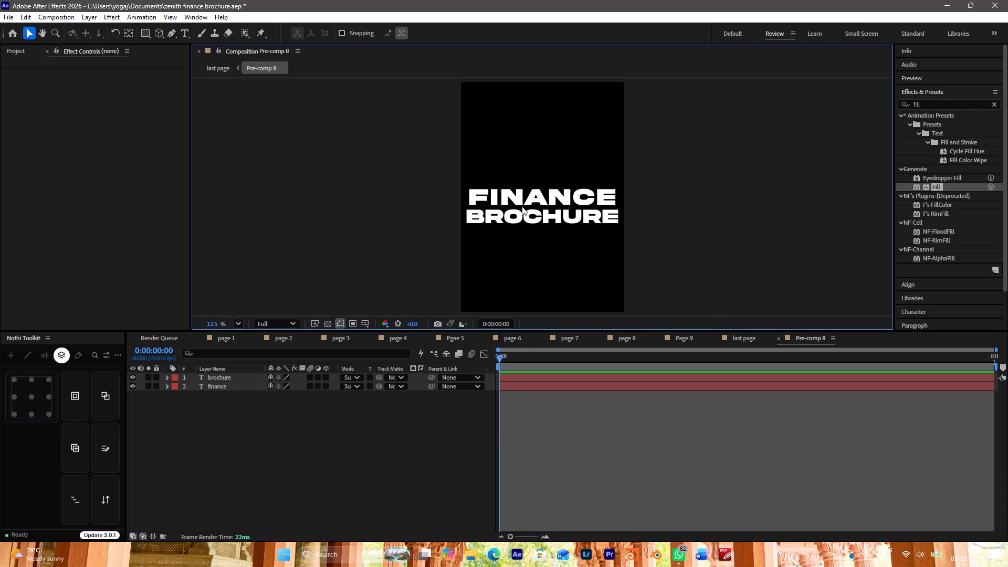
pyautogui.doubleClick(251, 387)
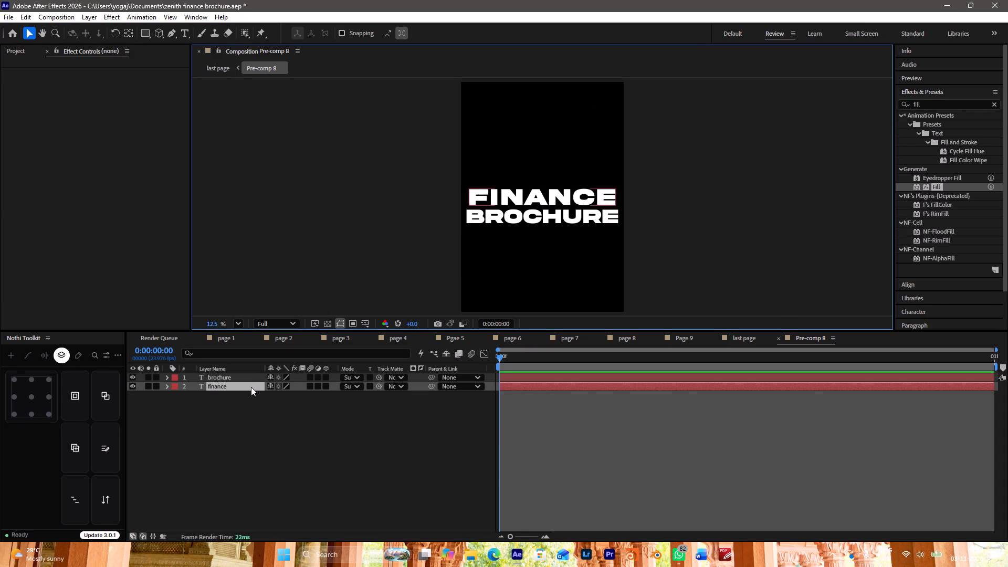
pyautogui.hotkey('ctrl', 'v')
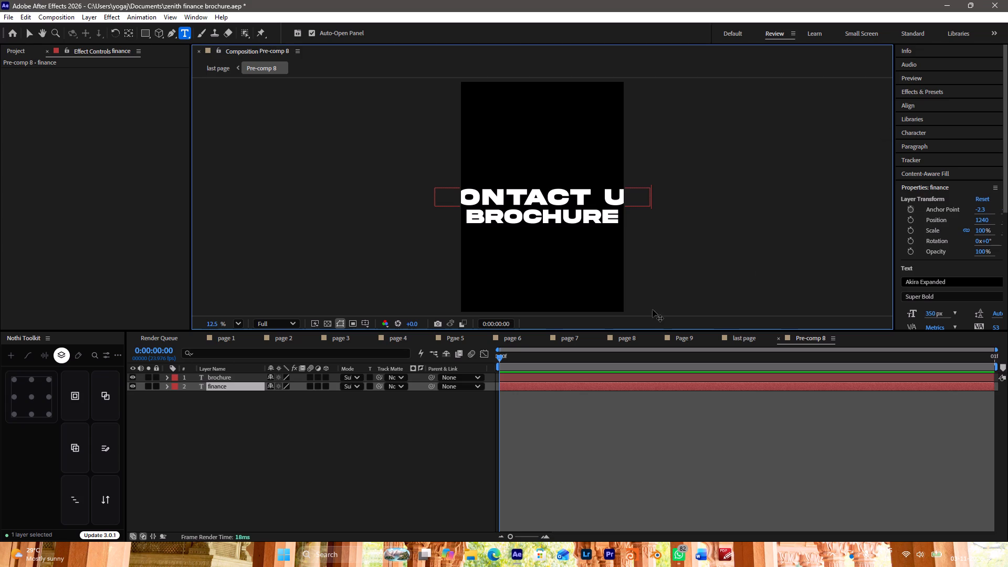
pyautogui.click(245, 413)
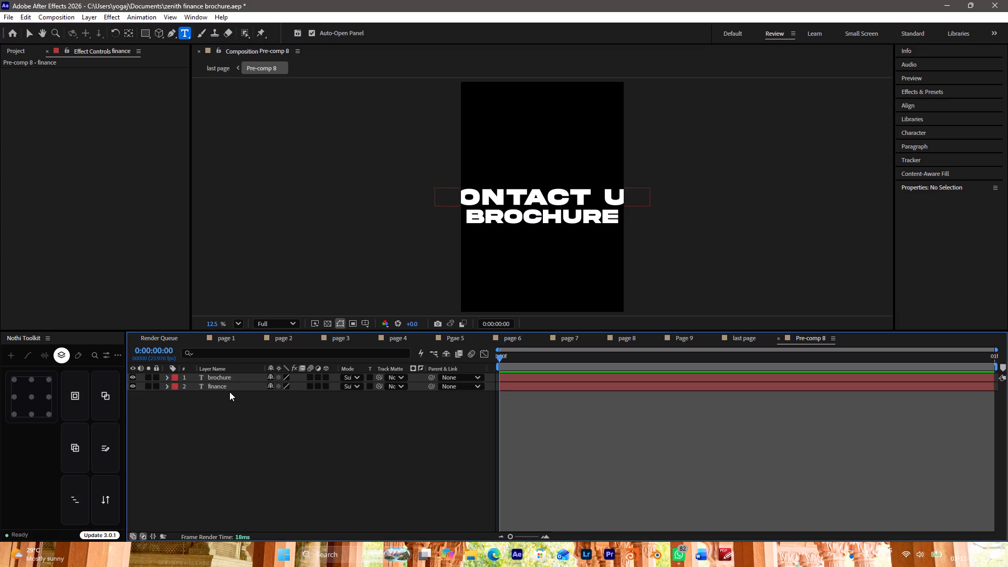
# Reduce the font size of the CONTACT US text to 246 px so it fits within the page width.
pyautogui.click(229, 392)
pyautogui.click(226, 384)
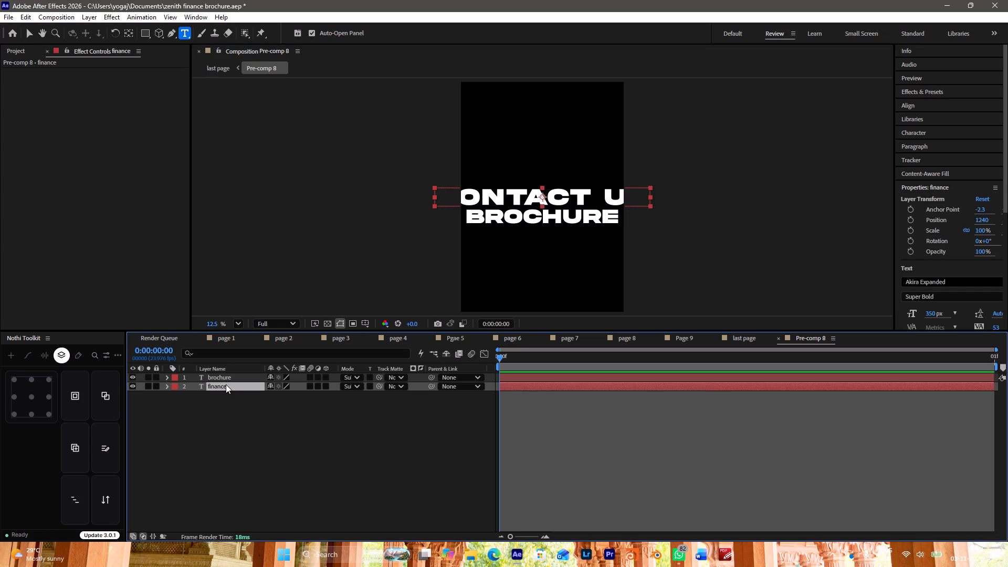
pyautogui.press('s')
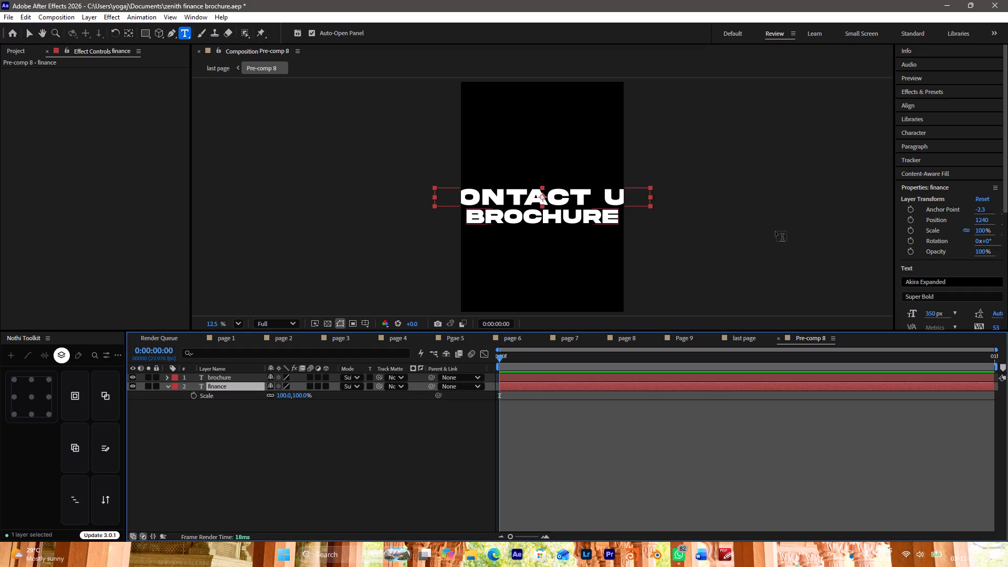
pyautogui.moveTo(932, 315); pyautogui.dragTo(907, 324)
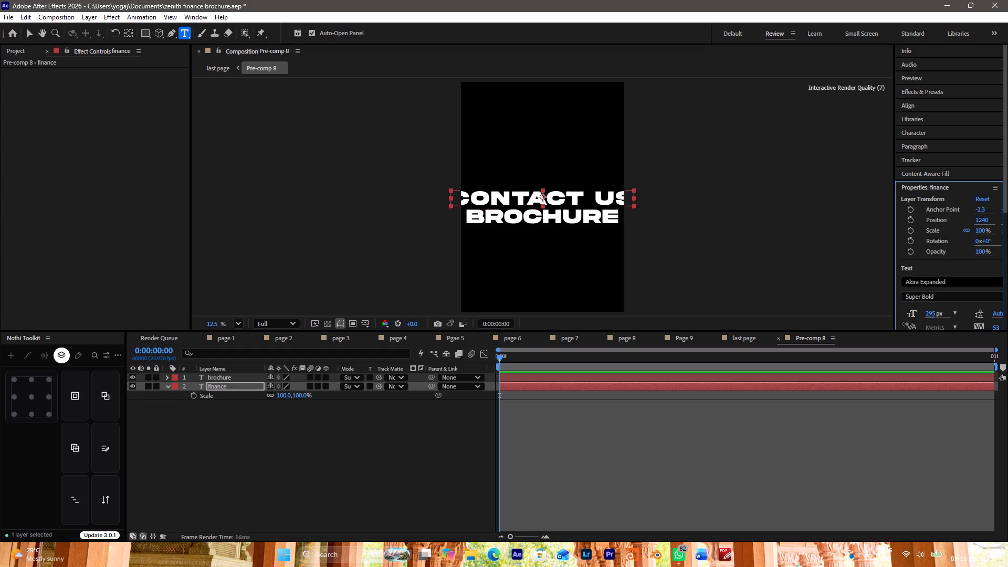
pyautogui.moveTo(907, 324); pyautogui.dragTo(891, 332)
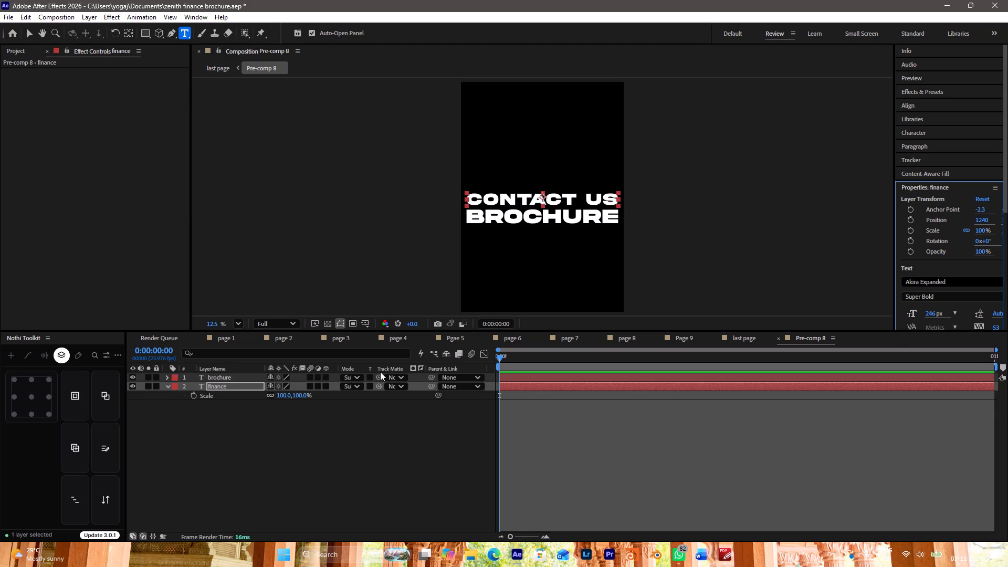
pyautogui.click(329, 405)
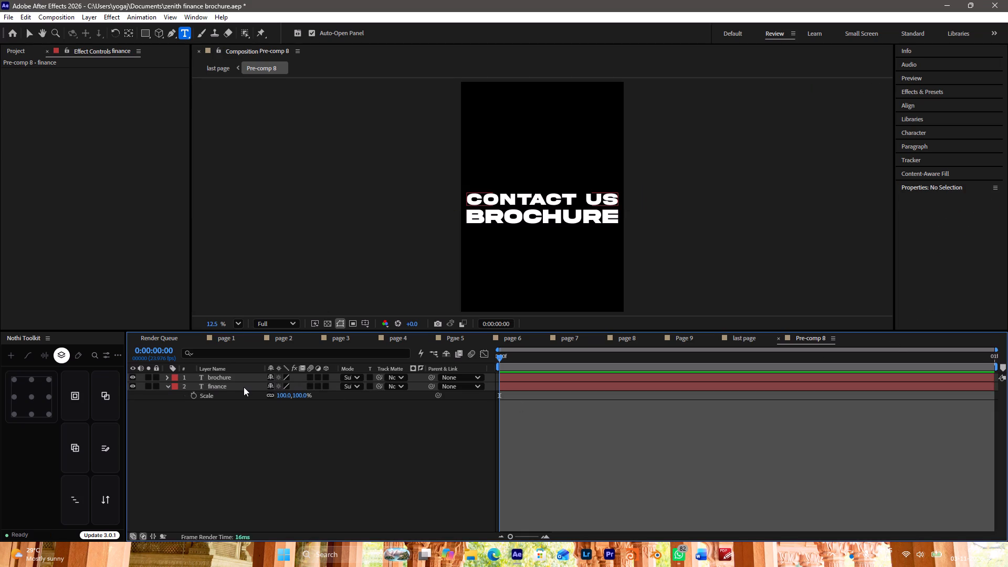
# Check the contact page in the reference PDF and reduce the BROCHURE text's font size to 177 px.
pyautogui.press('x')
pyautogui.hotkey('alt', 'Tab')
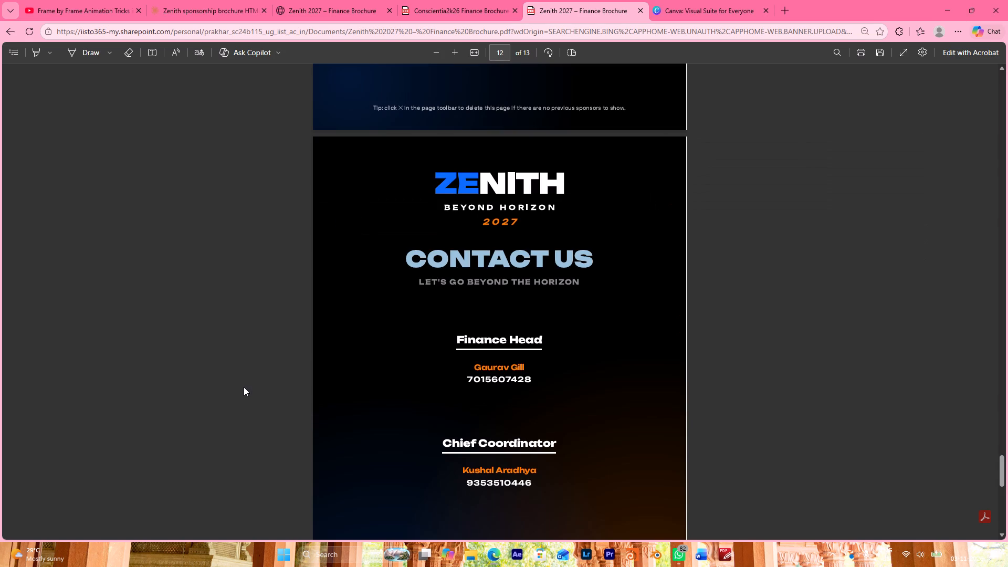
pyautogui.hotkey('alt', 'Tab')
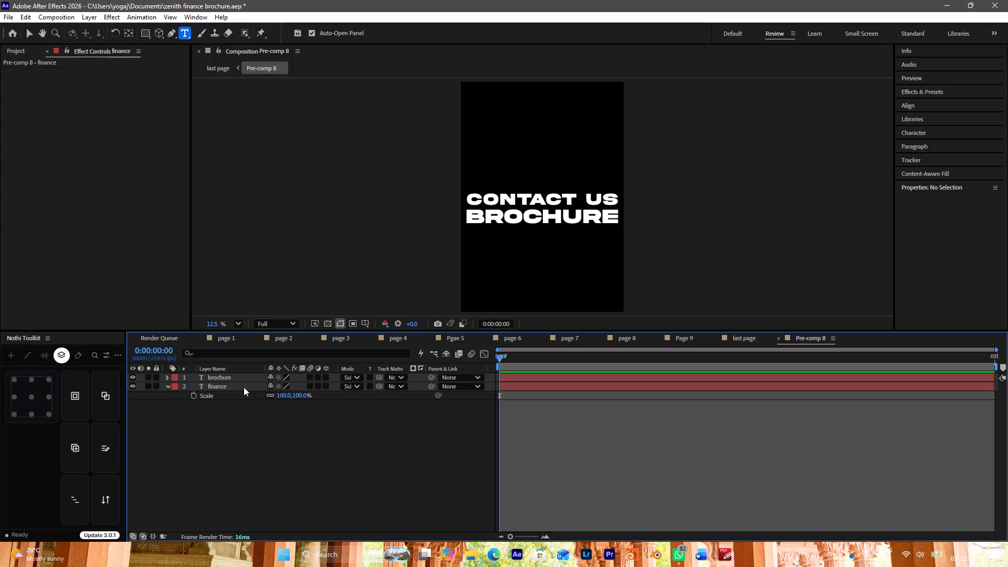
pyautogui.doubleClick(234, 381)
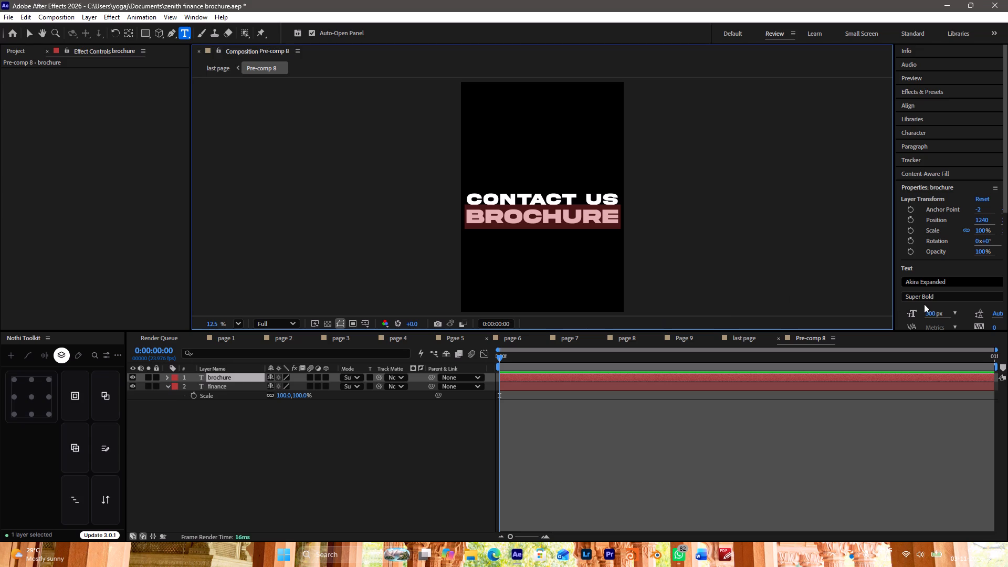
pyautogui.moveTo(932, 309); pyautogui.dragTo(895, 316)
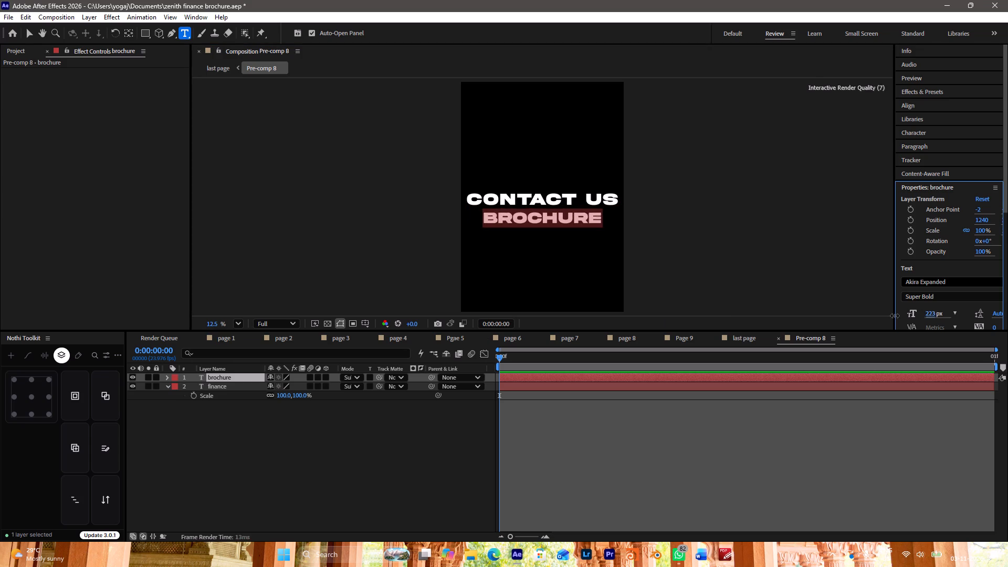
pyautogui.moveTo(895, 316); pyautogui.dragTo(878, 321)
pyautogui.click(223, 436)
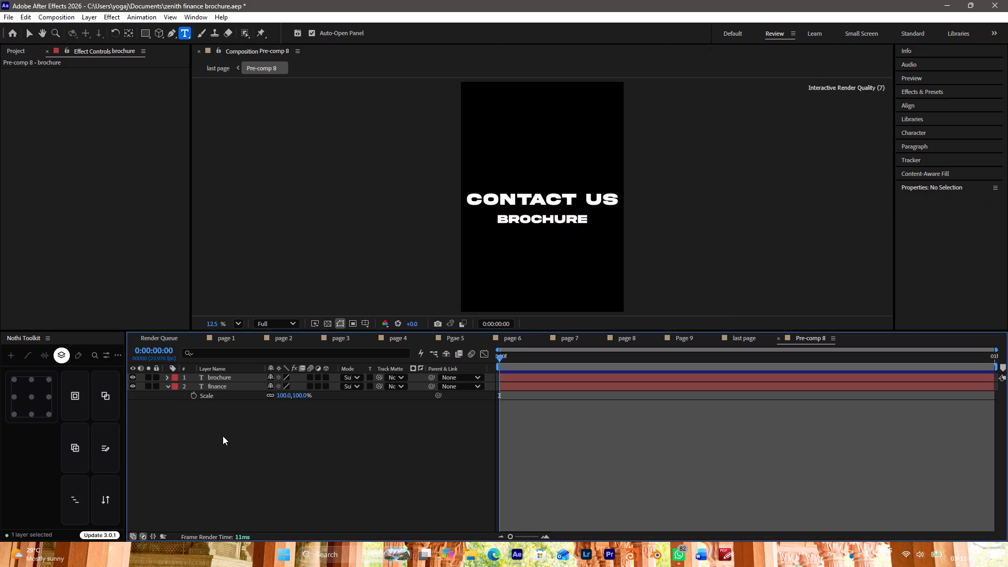
# Replace the BROCHURE text with the tagline "let's go beyond the horizon", checking the wording against the reference PDF.
pyautogui.doubleClick(226, 380)
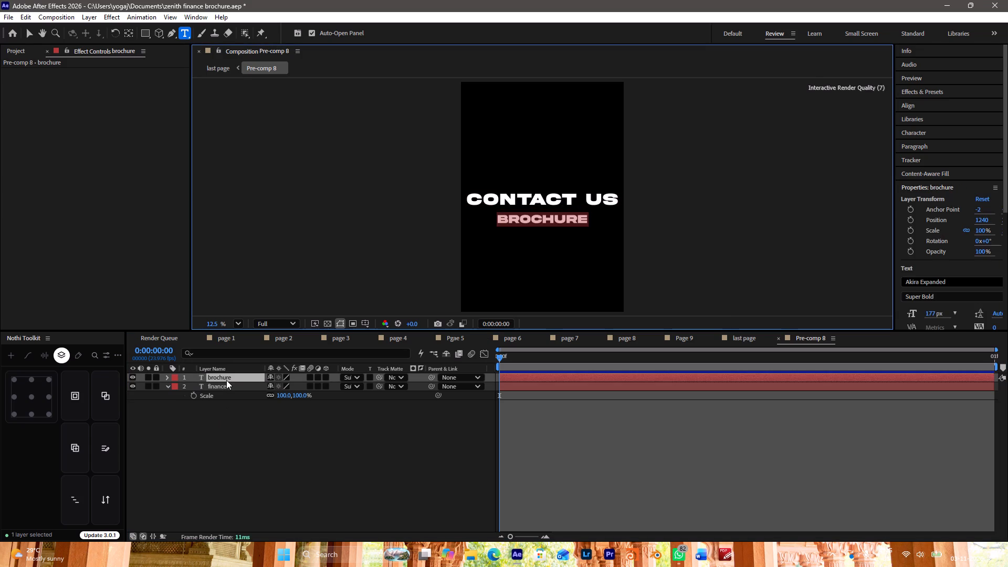
pyautogui.write('let')
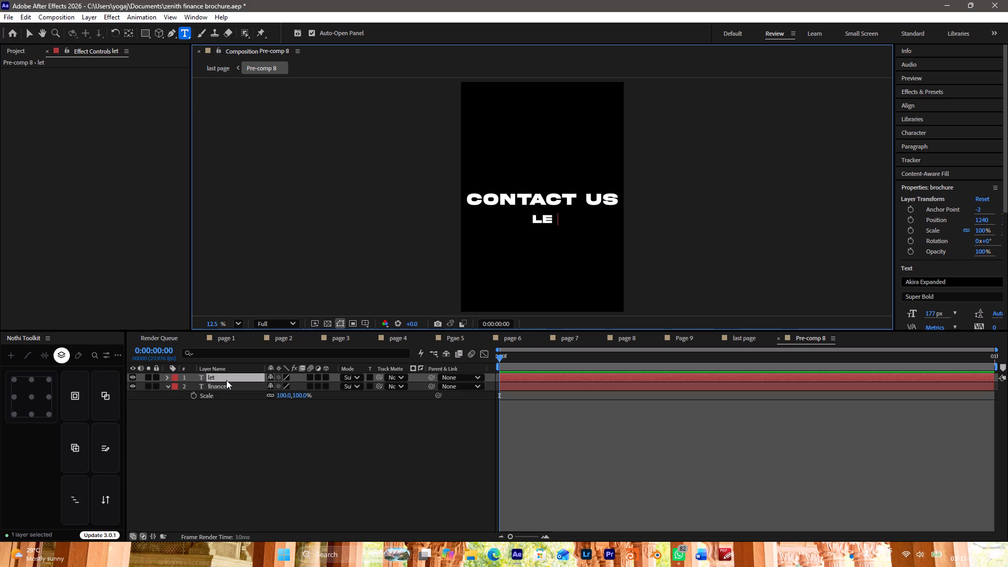
pyautogui.hotkey('alt', 'Tab')
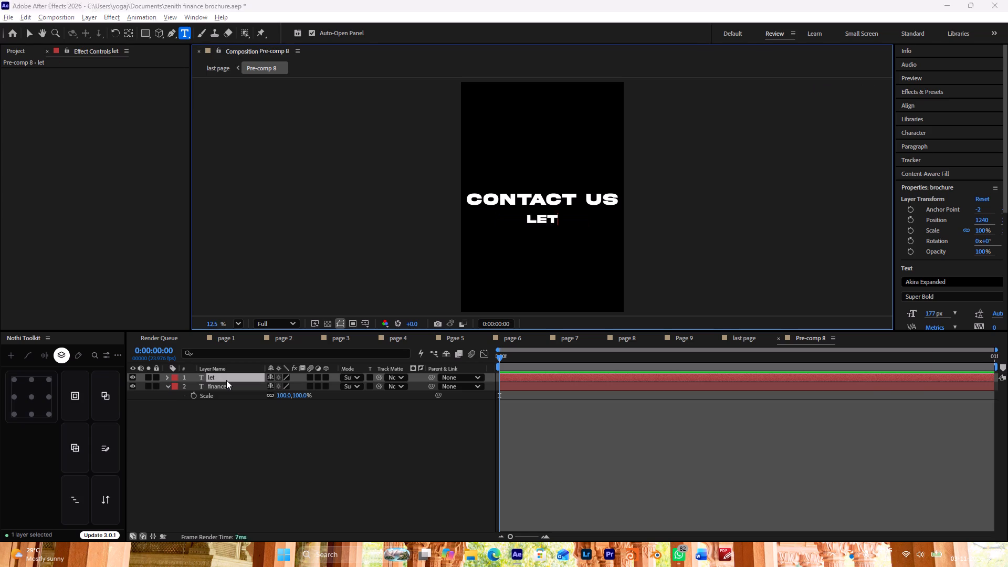
pyautogui.hotkey('alt', 'Tab')
pyautogui.write("'s go beyong")
pyautogui.press('space')
pyautogui.press('BackSpace')
pyautogui.press('BackSpace')
pyautogui.write('d')
pyautogui.press('space')
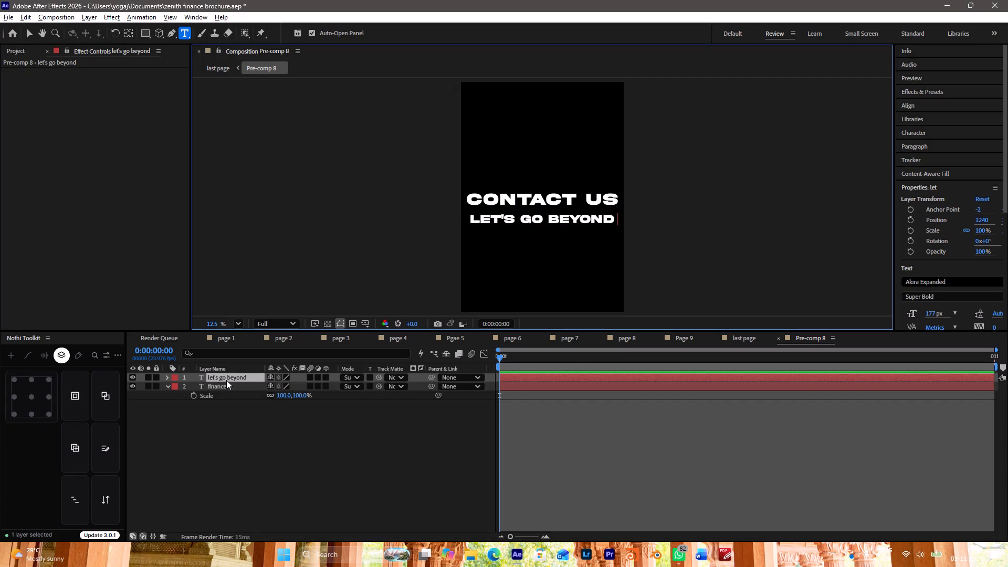
pyautogui.hotkey('alt', 'Tab')
pyautogui.hotkey('alt', 'Tab')
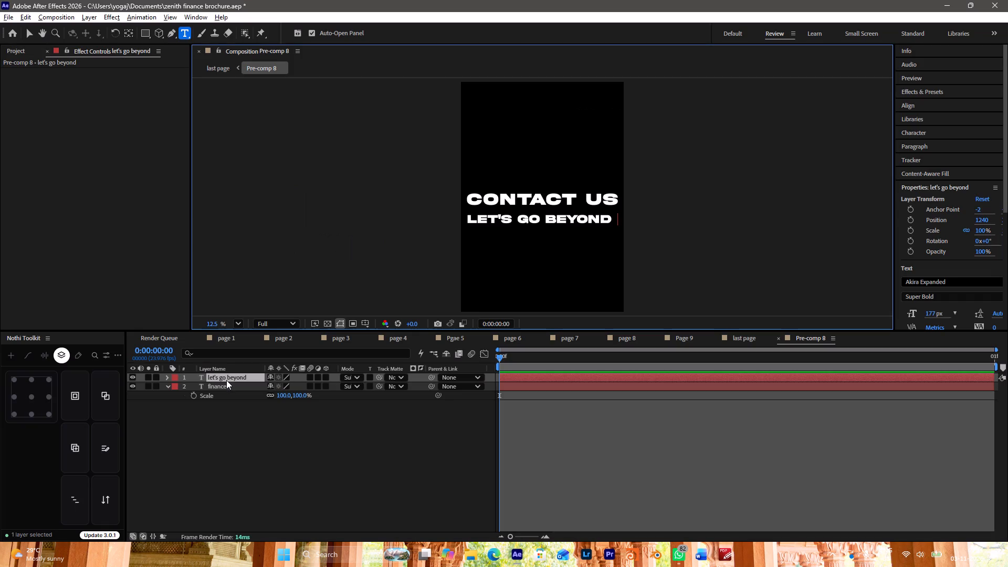
pyautogui.write('teh')
pyautogui.press('BackSpace')
pyautogui.press('BackSpace')
pyautogui.write('he horizon')
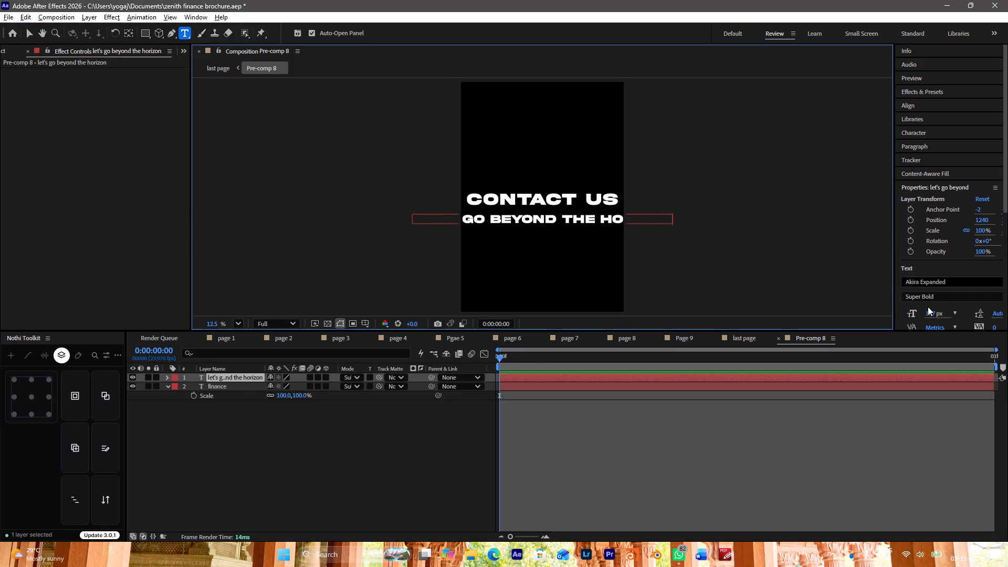
# Reduce the tagline's font size to 102 px so its width matches the CONTACT US heading.
pyautogui.moveTo(930, 311); pyautogui.dragTo(907, 318)
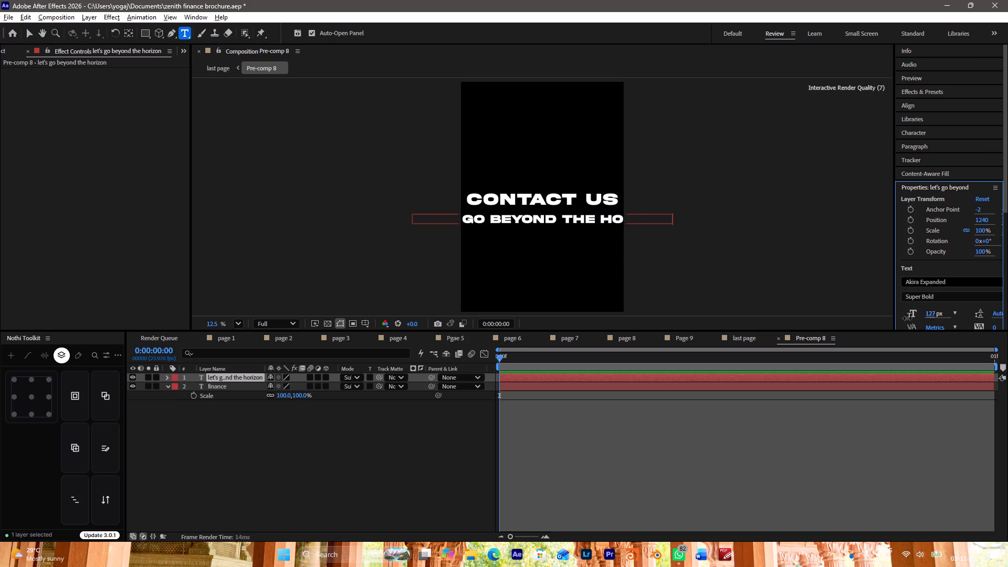
pyautogui.moveTo(907, 318); pyautogui.dragTo(895, 321)
pyautogui.click(451, 417)
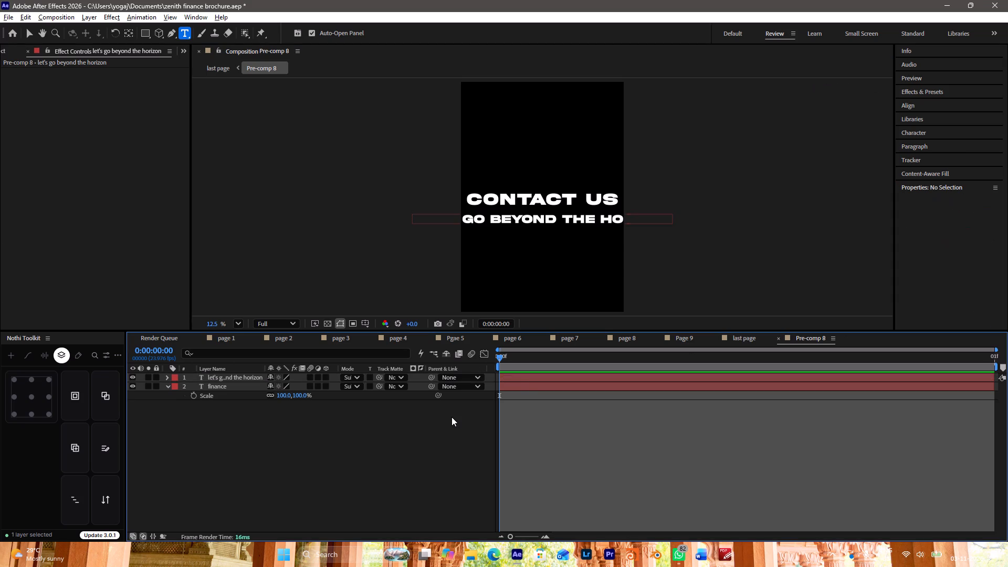
pyautogui.click(525, 381)
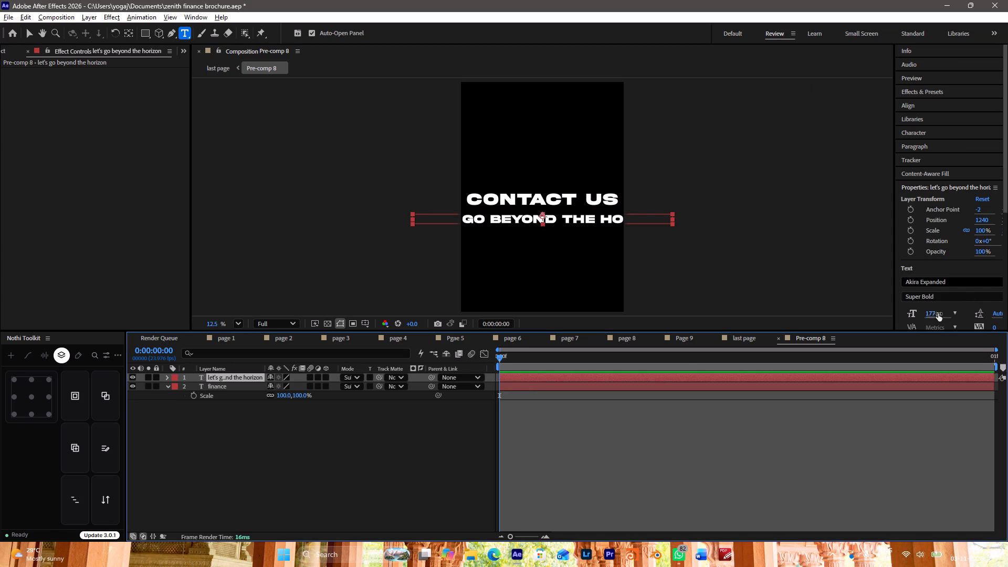
pyautogui.moveTo(936, 311); pyautogui.dragTo(902, 321)
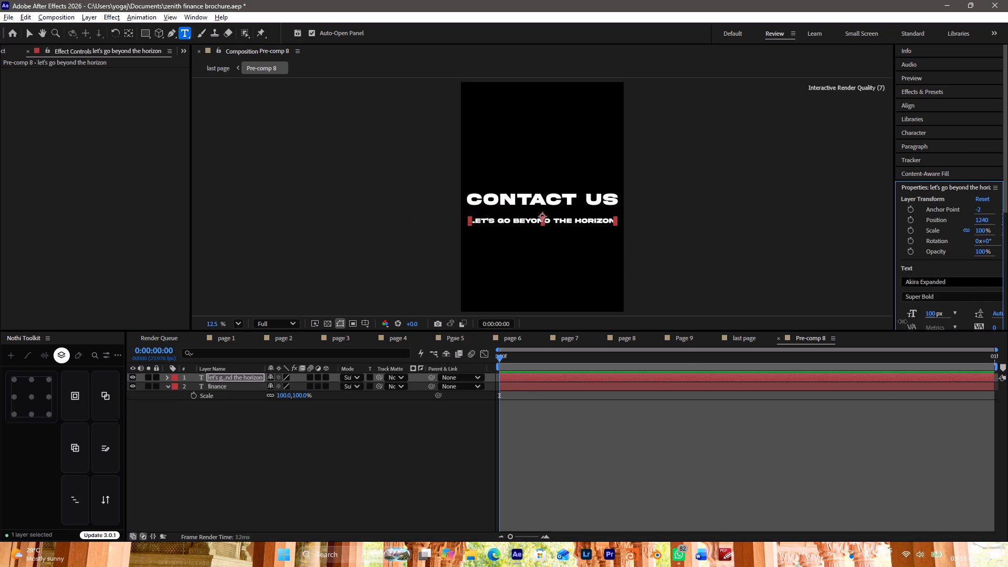
pyautogui.moveTo(902, 321); pyautogui.dragTo(905, 319)
pyautogui.moveTo(905, 319); pyautogui.dragTo(931, 312)
pyautogui.click(931, 312)
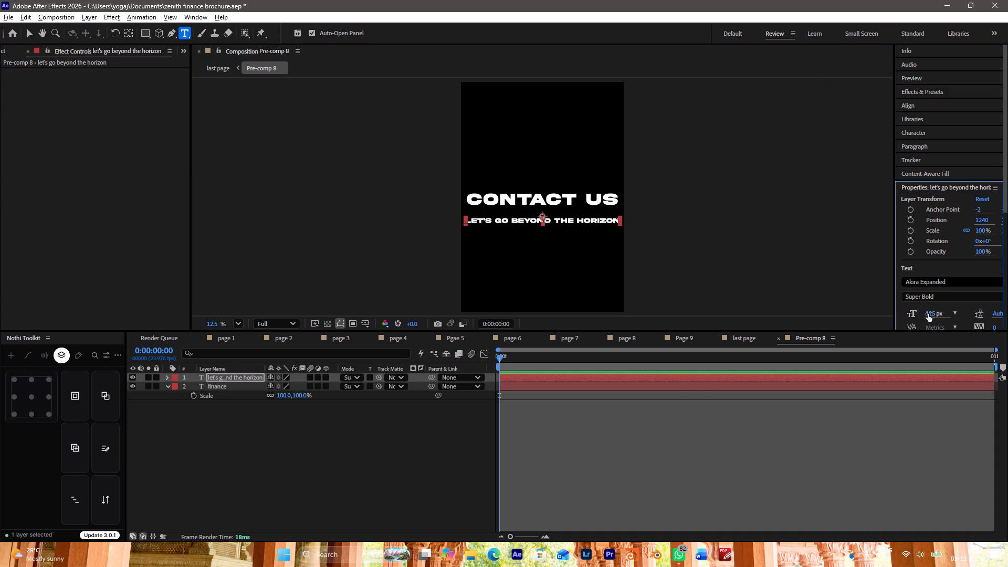
pyautogui.click(477, 479)
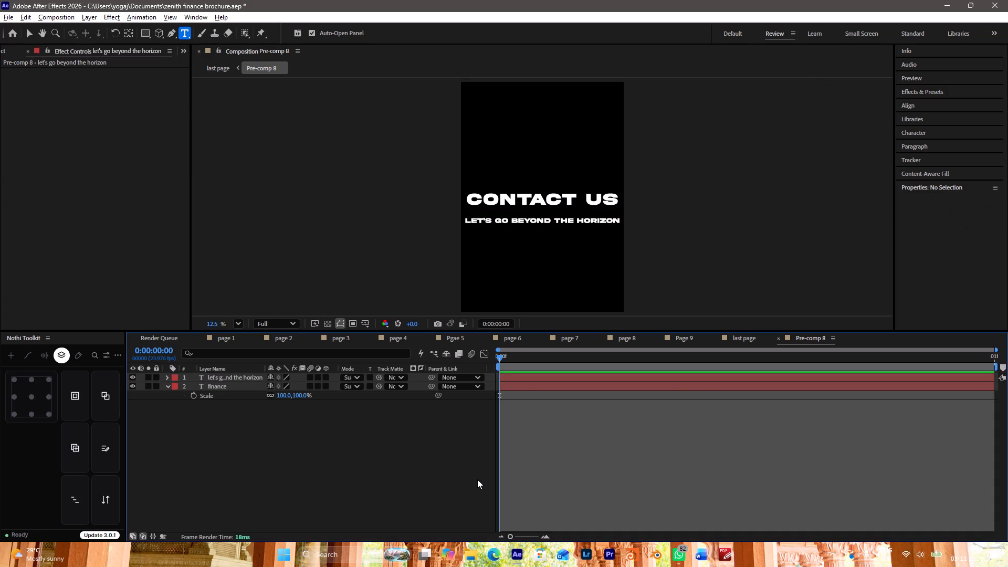
pyautogui.click(525, 378)
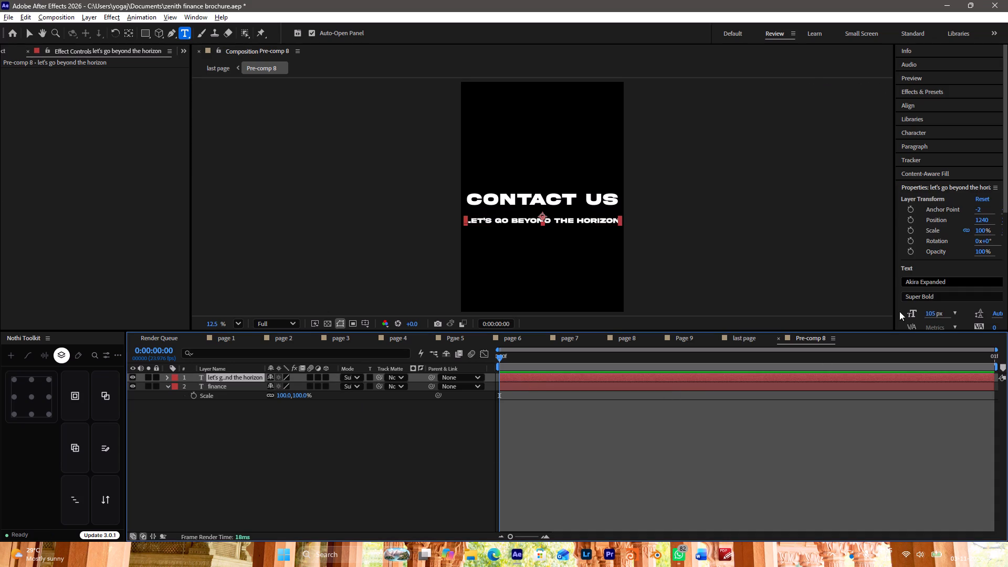
pyautogui.click(930, 310)
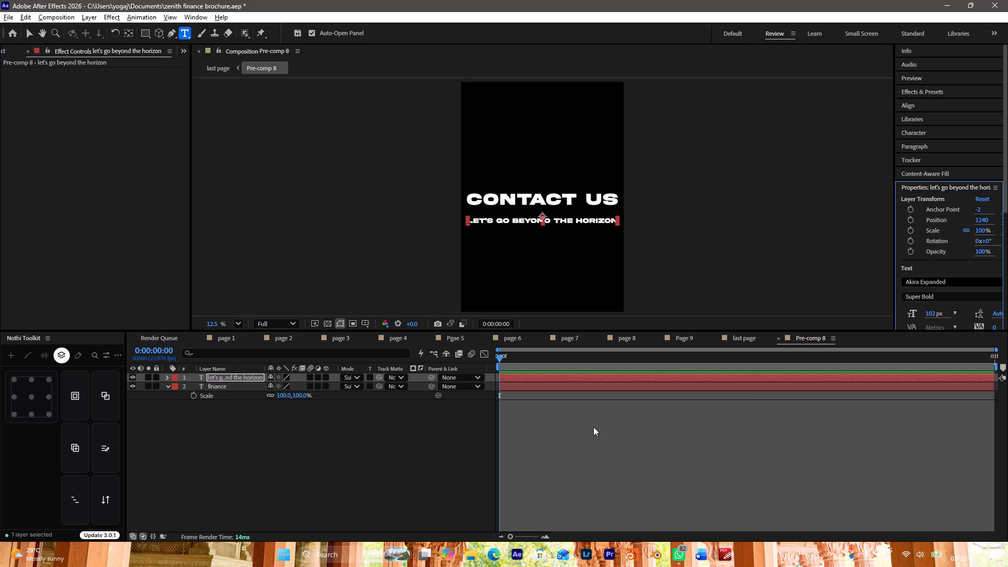
pyautogui.click(453, 459)
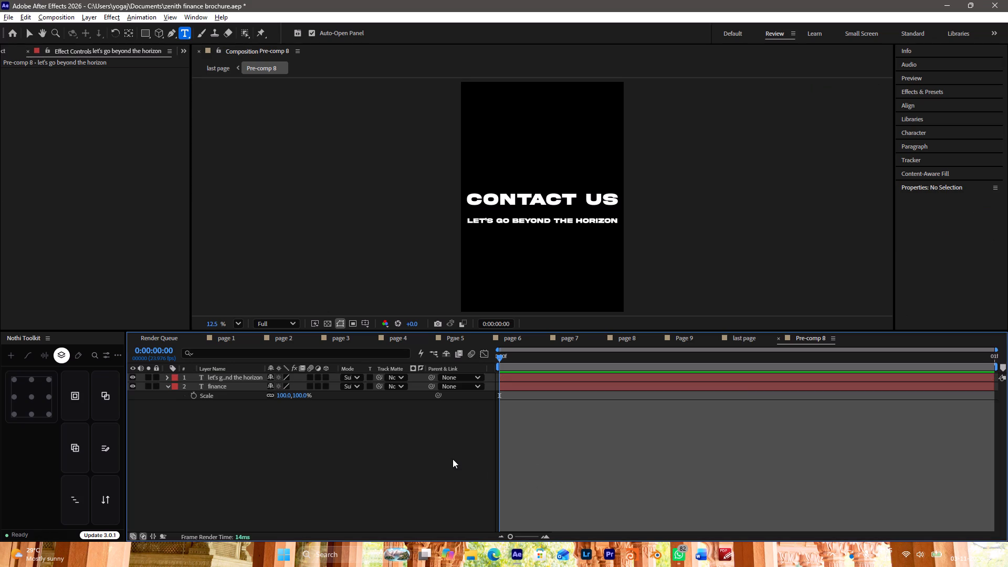
# Move the tagline up to a vertical position of 1936.4, close beneath the CONTACT US heading.
pyautogui.click(220, 377)
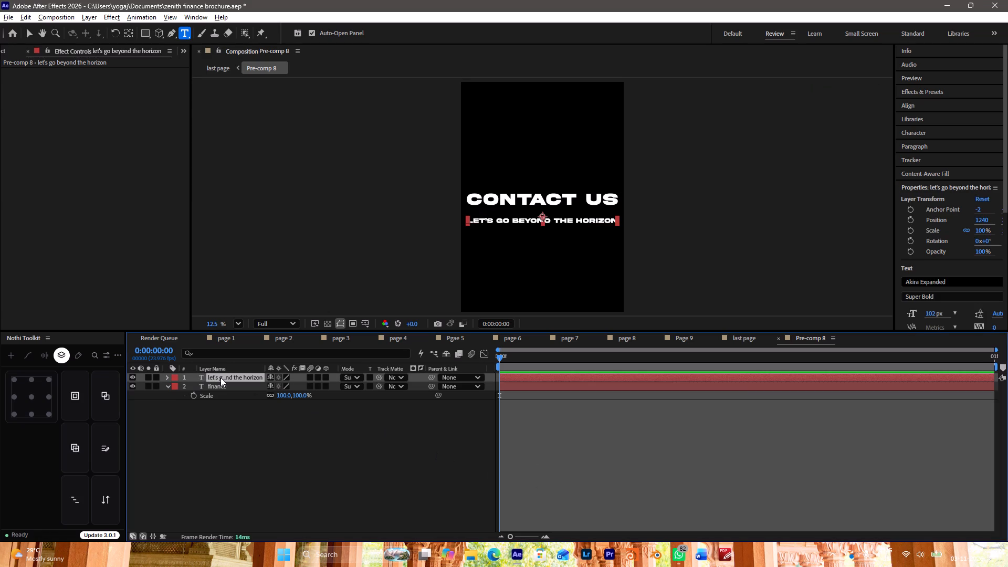
pyautogui.press('p')
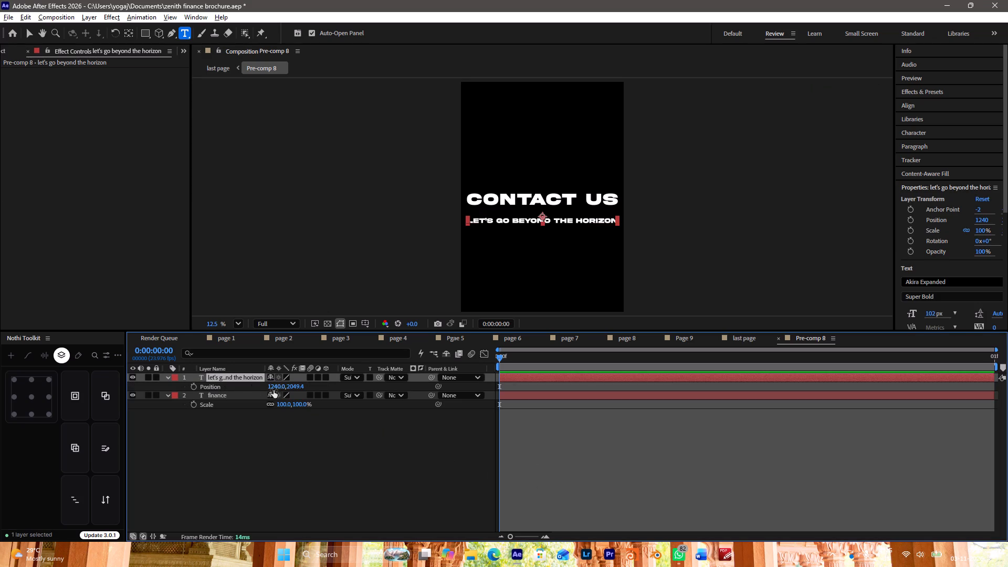
pyautogui.moveTo(293, 388); pyautogui.dragTo(283, 392)
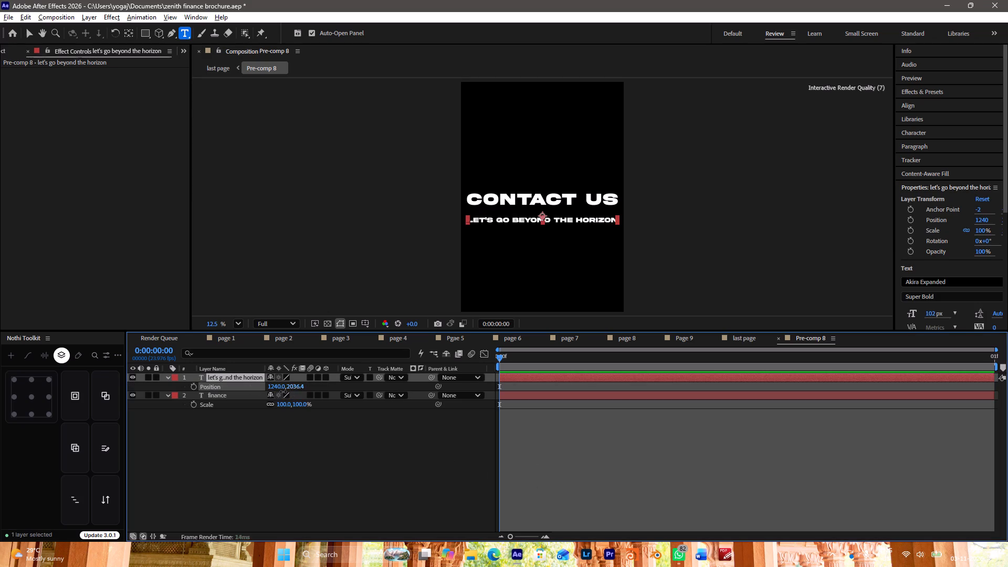
pyautogui.moveTo(283, 392); pyautogui.dragTo(195, 419)
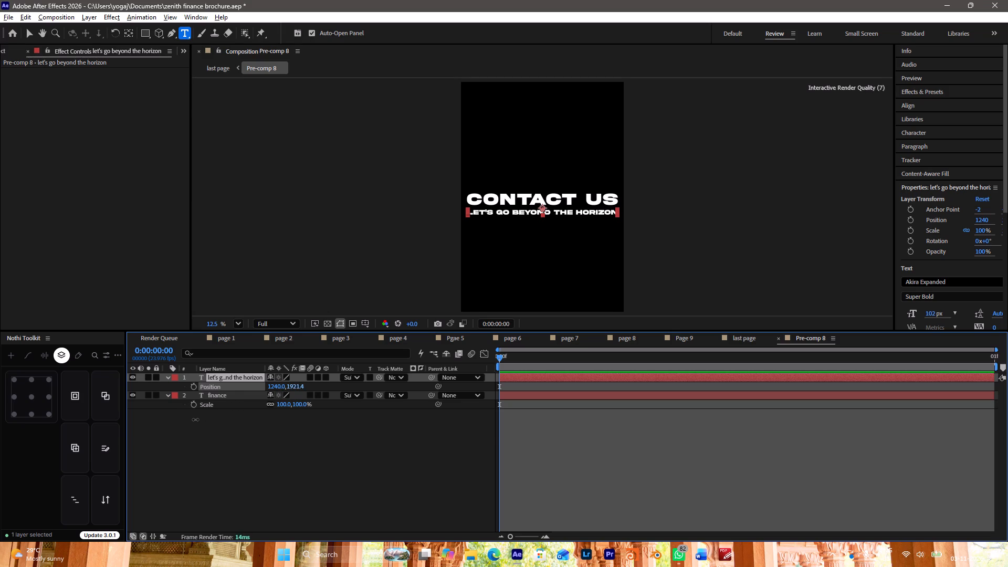
pyautogui.moveTo(195, 419); pyautogui.dragTo(203, 419)
pyautogui.click(286, 477)
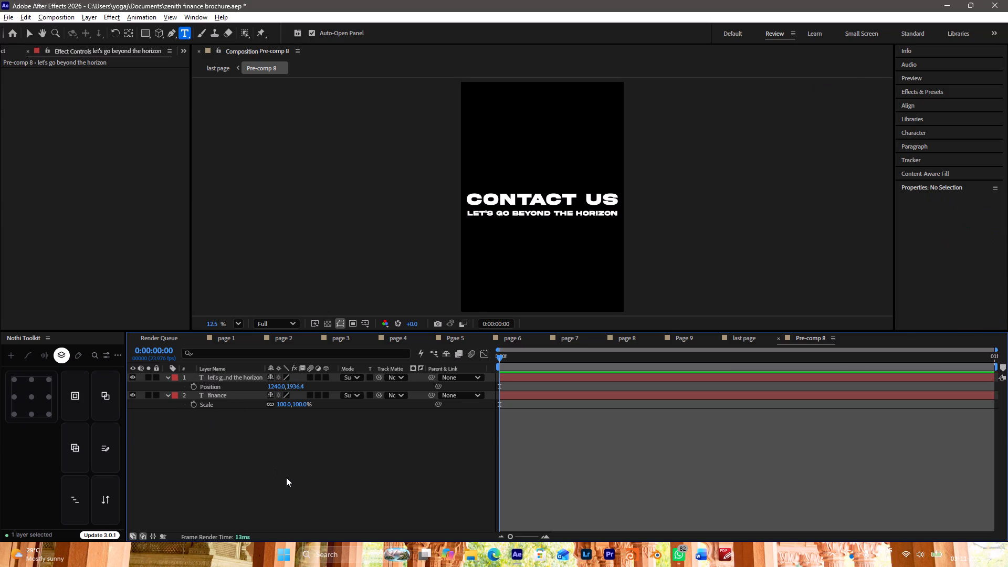
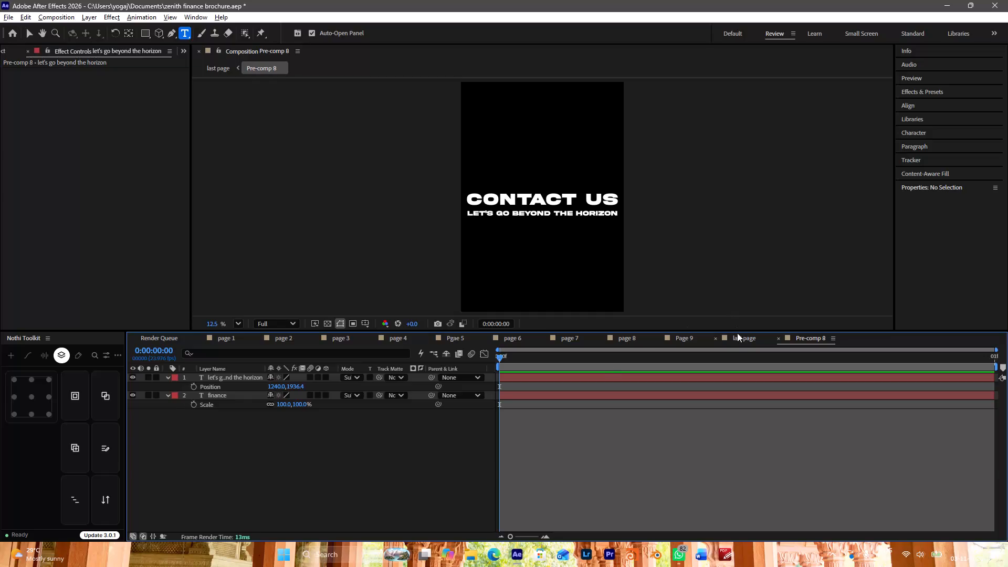
# In the last page composition, move the CONTACT US pre-comp up to a vertical position of 1220.
pyautogui.click(737, 333)
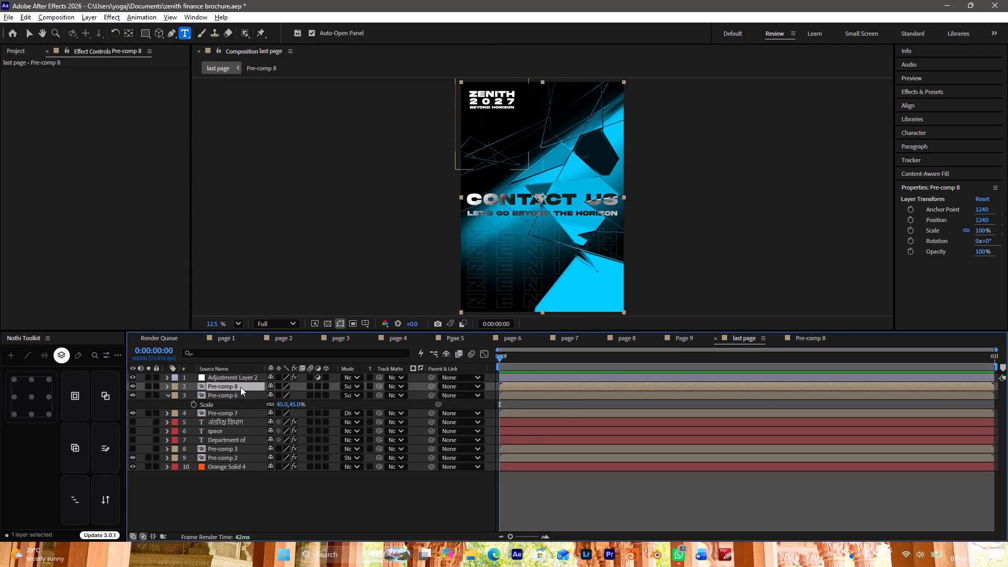
pyautogui.press('p')
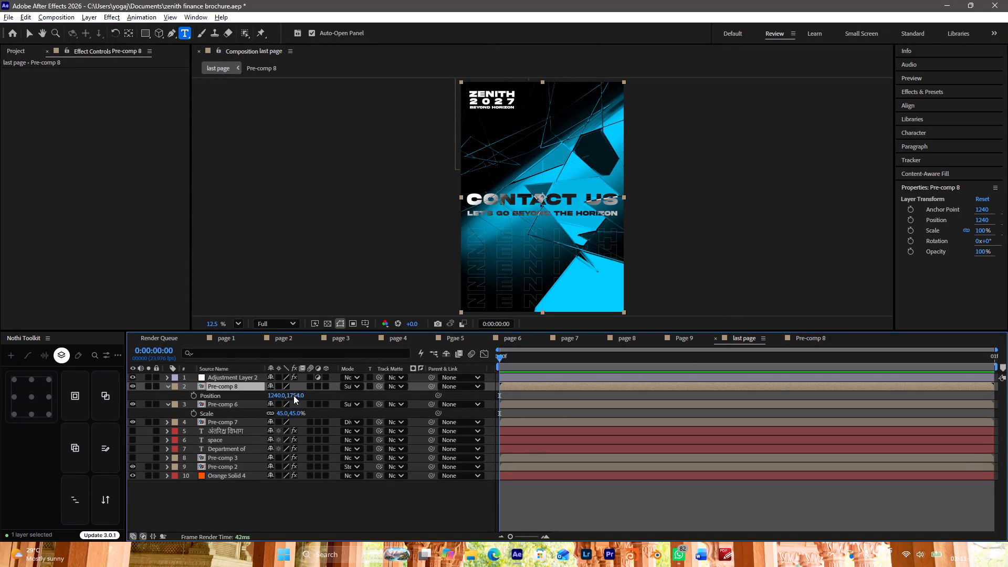
pyautogui.moveTo(295, 397); pyautogui.dragTo(141, 372)
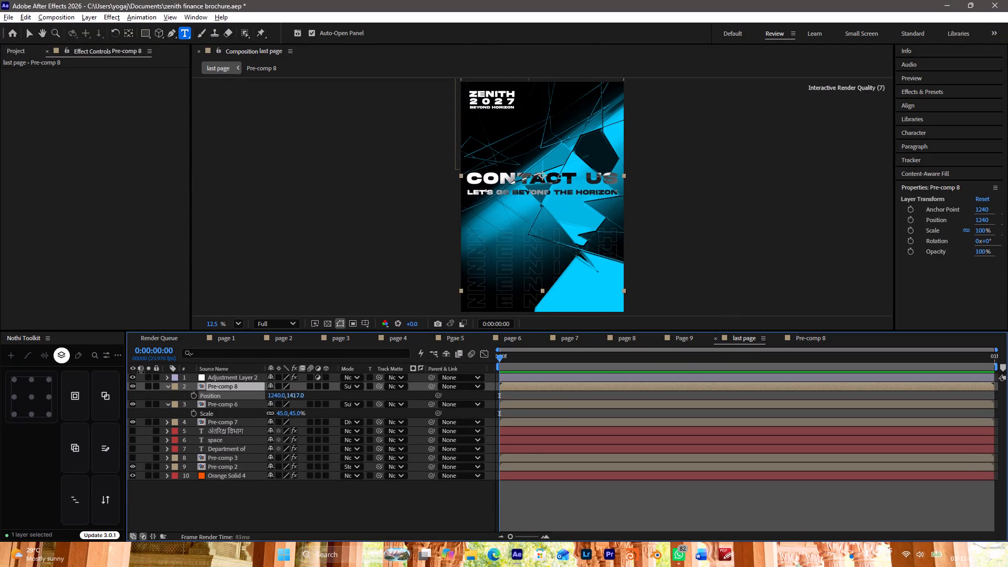
pyautogui.moveTo(141, 372); pyautogui.dragTo(95, 367)
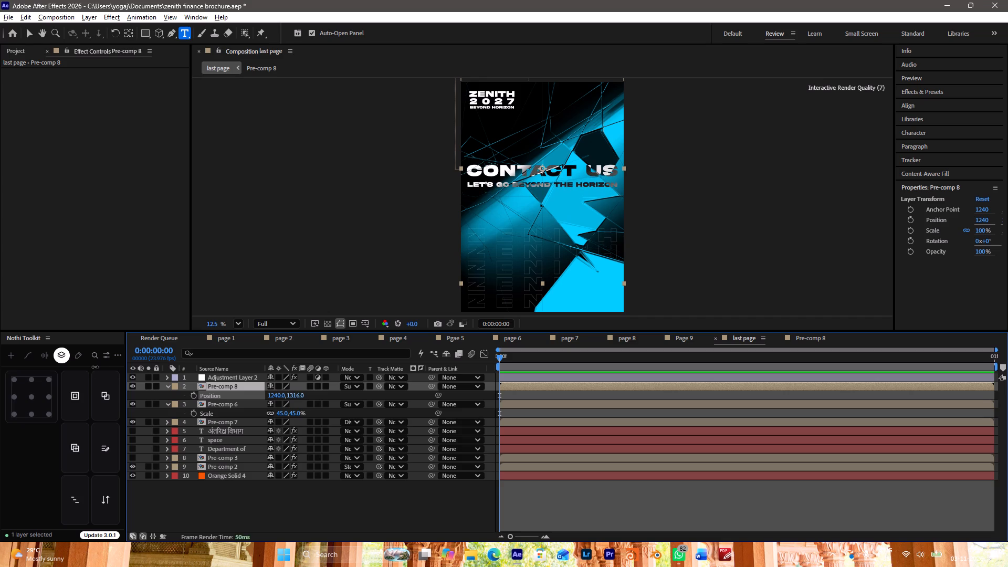
pyautogui.moveTo(95, 367); pyautogui.dragTo(10, 355)
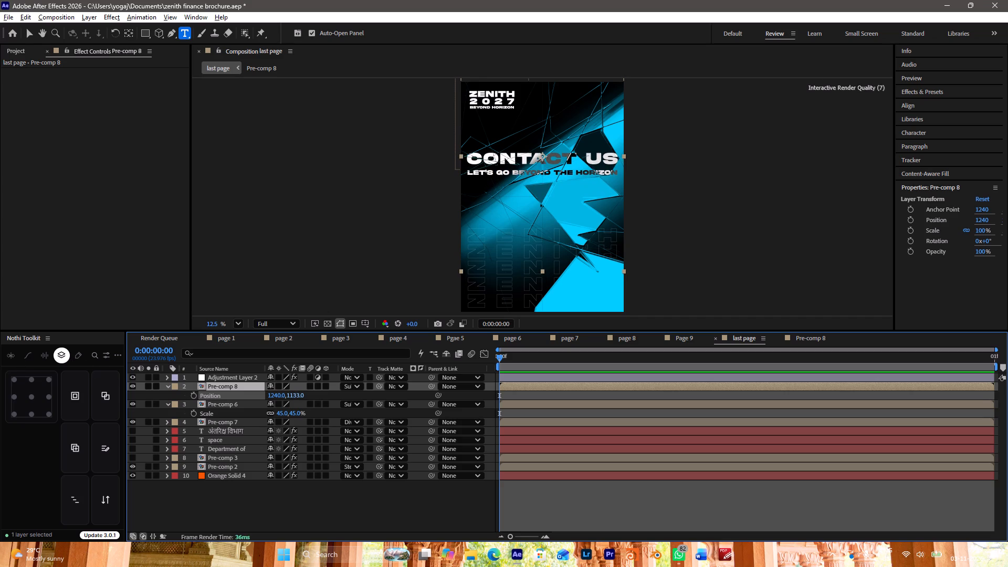
pyautogui.moveTo(10, 355); pyautogui.dragTo(40, 372)
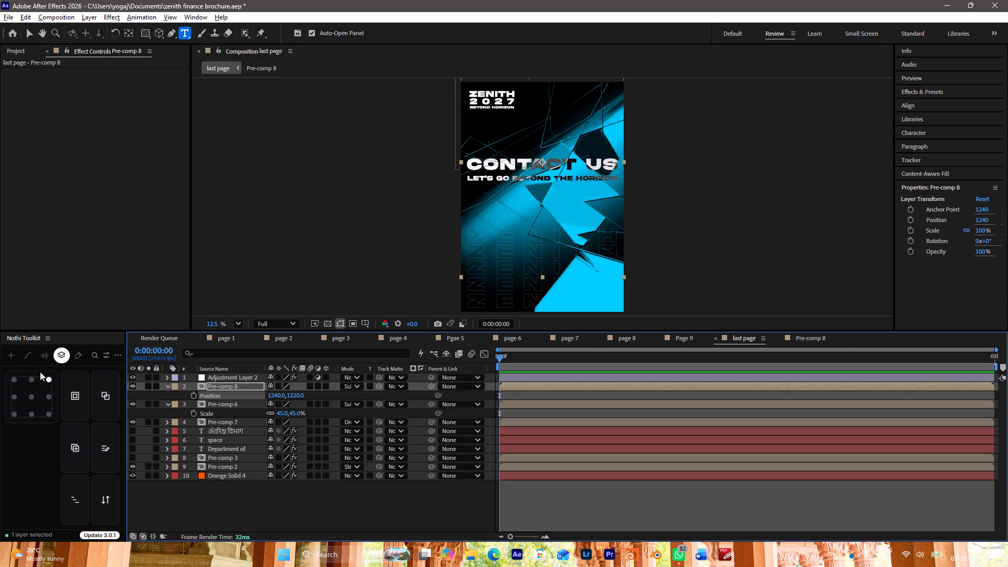
pyautogui.click(333, 524)
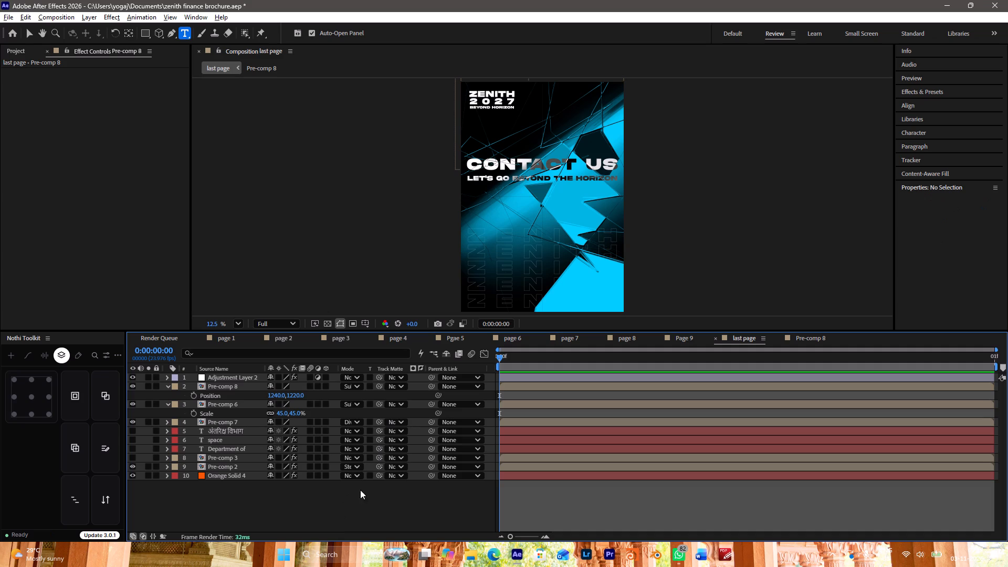
# Import the Orange Bold Minimalist Marathon Run Sports Event Poster image from Downloads and place it as the top layer of the last page.
pyautogui.click(15, 56)
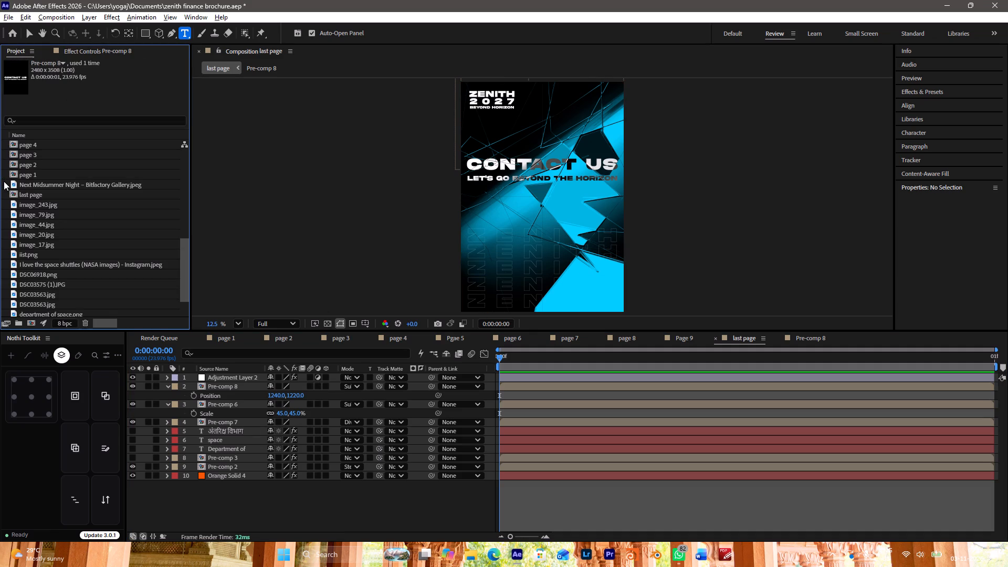
pyautogui.doubleClick(4, 181)
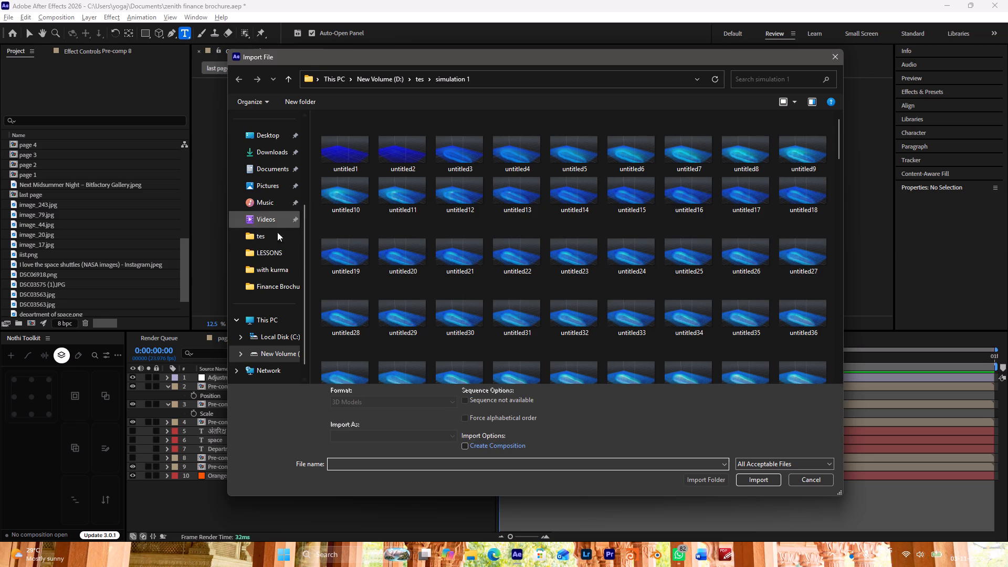
pyautogui.click(258, 152)
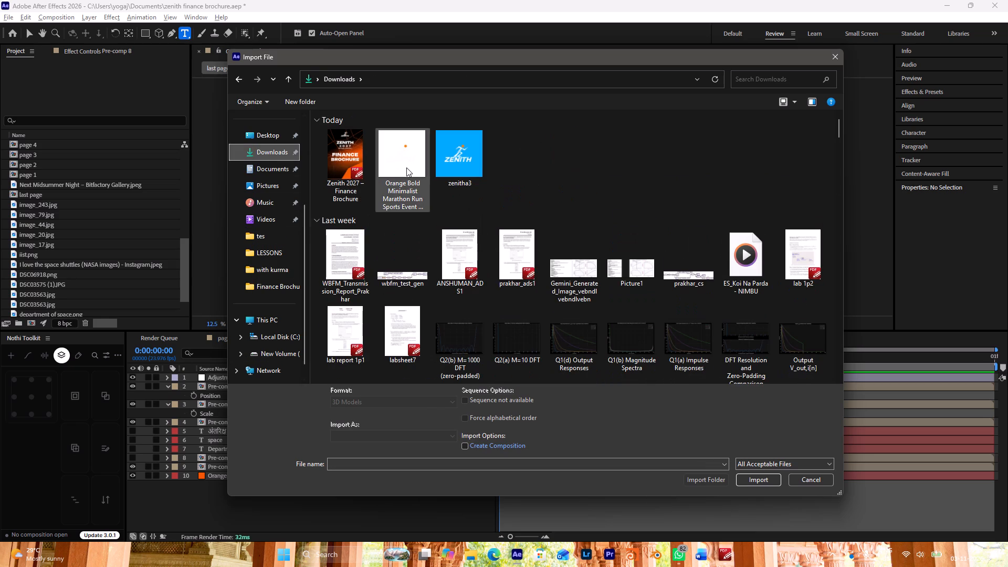
pyautogui.doubleClick(419, 153)
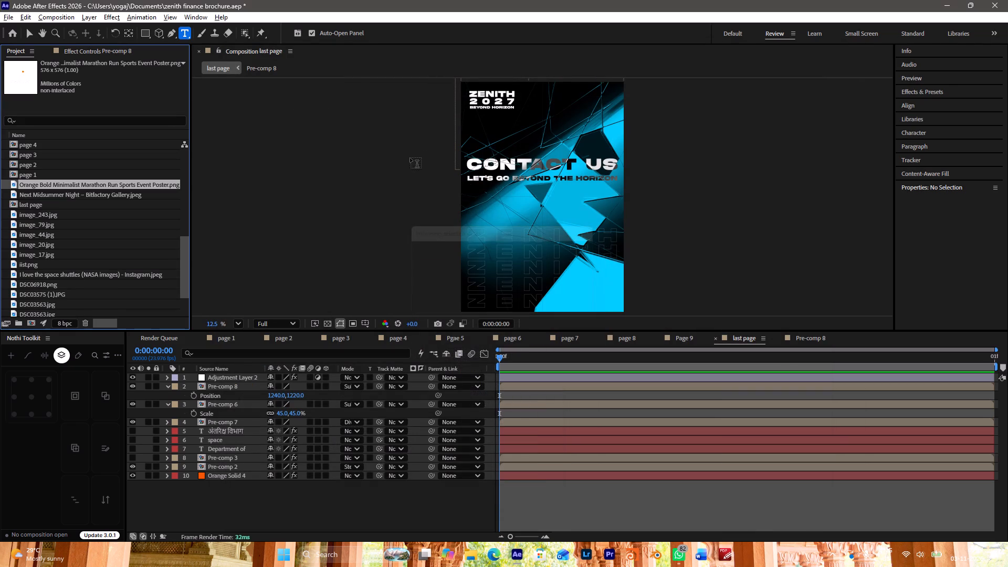
pyautogui.moveTo(108, 184); pyautogui.dragTo(248, 373)
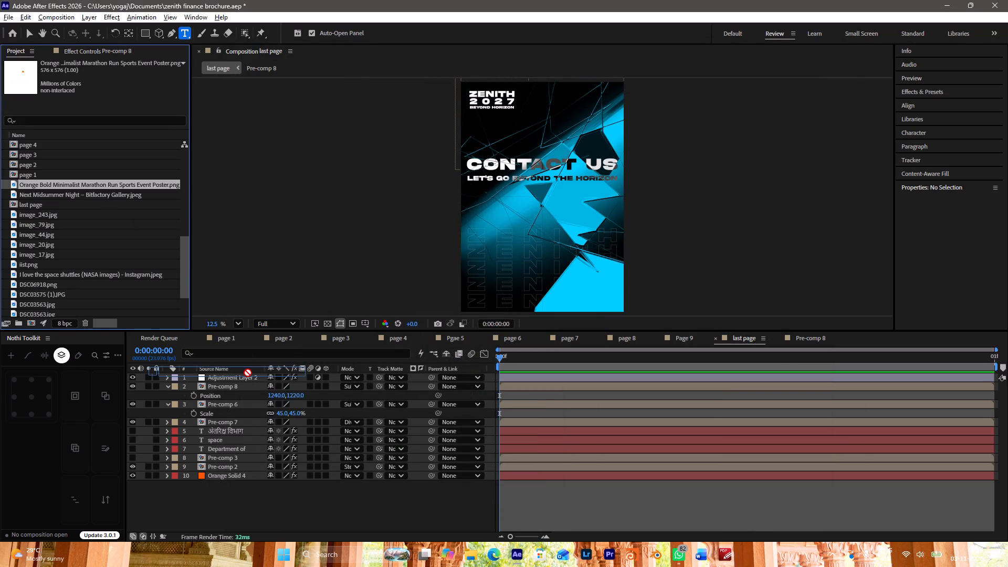
pyautogui.moveTo(248, 373); pyautogui.dragTo(249, 377)
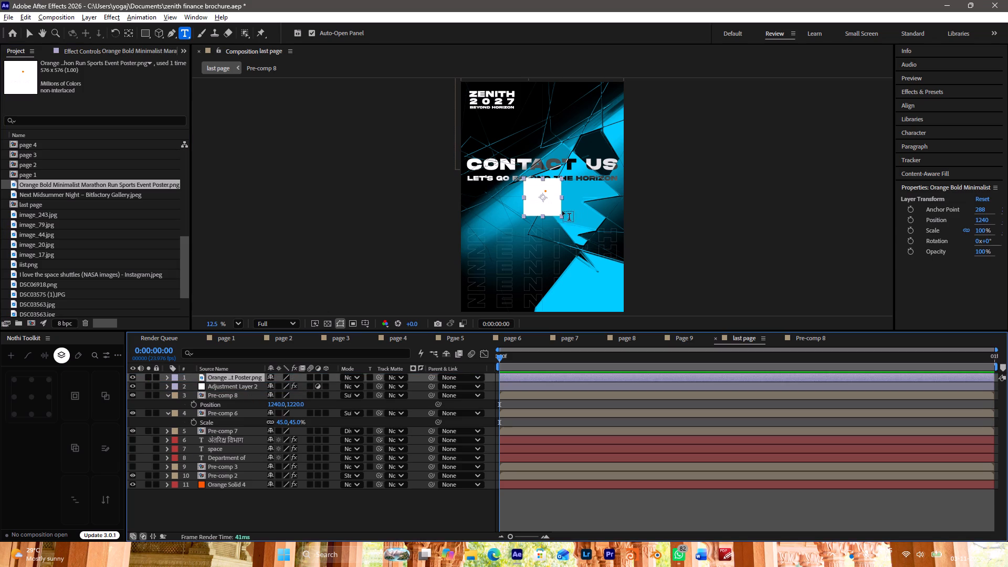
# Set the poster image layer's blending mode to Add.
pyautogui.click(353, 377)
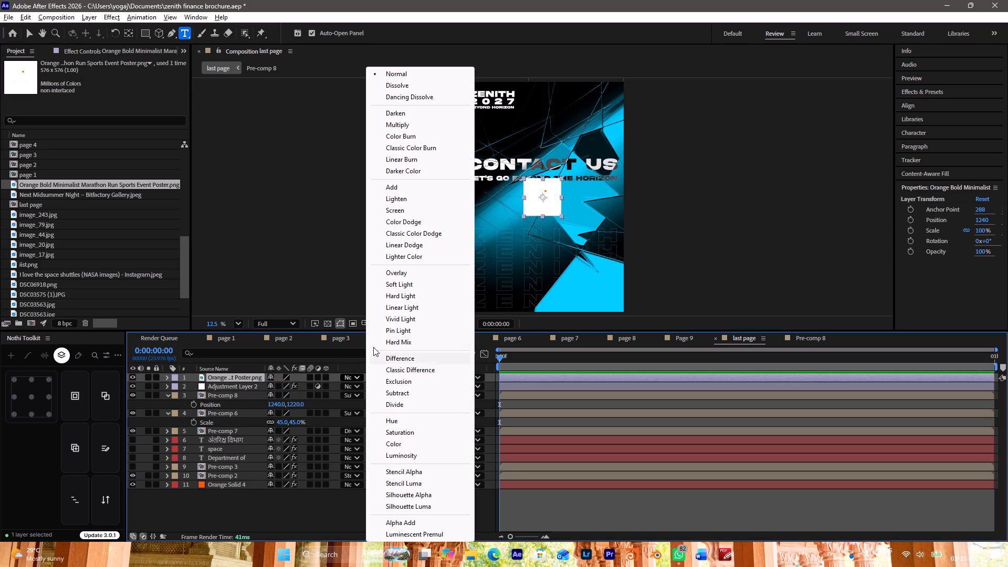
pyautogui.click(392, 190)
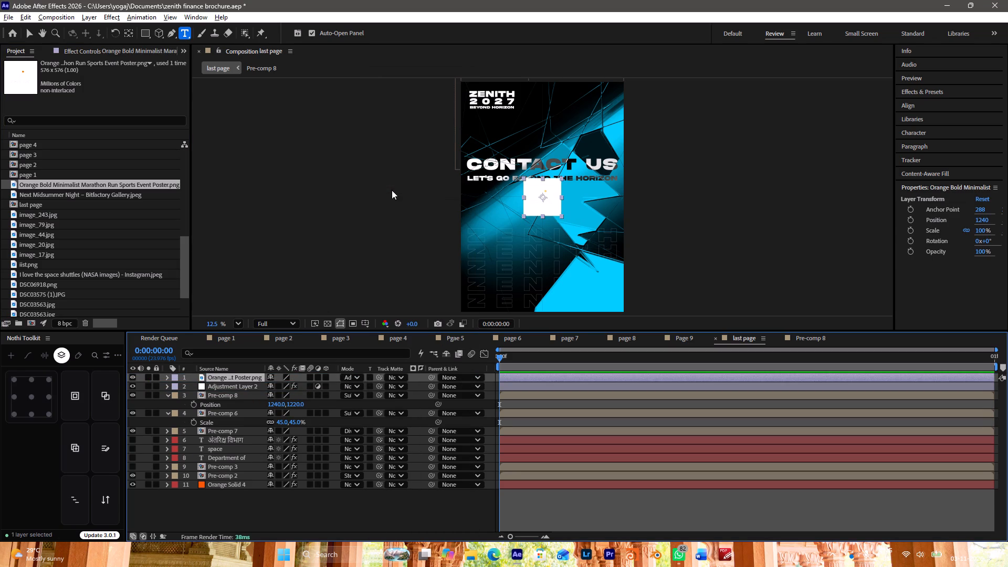
# Scale the poster image up to 479% so it spans the page width.
pyautogui.press('s')
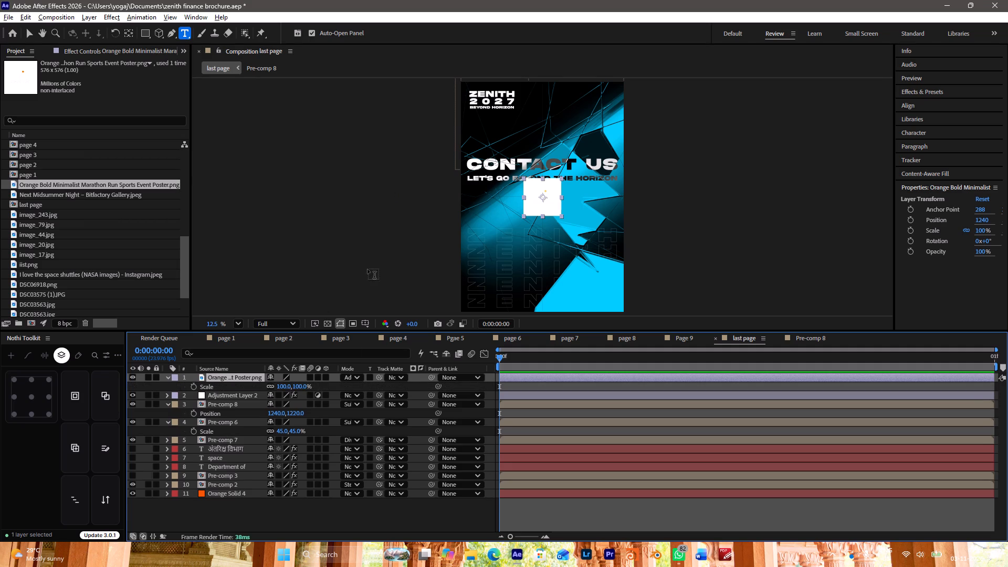
pyautogui.moveTo(283, 384); pyautogui.dragTo(417, 398)
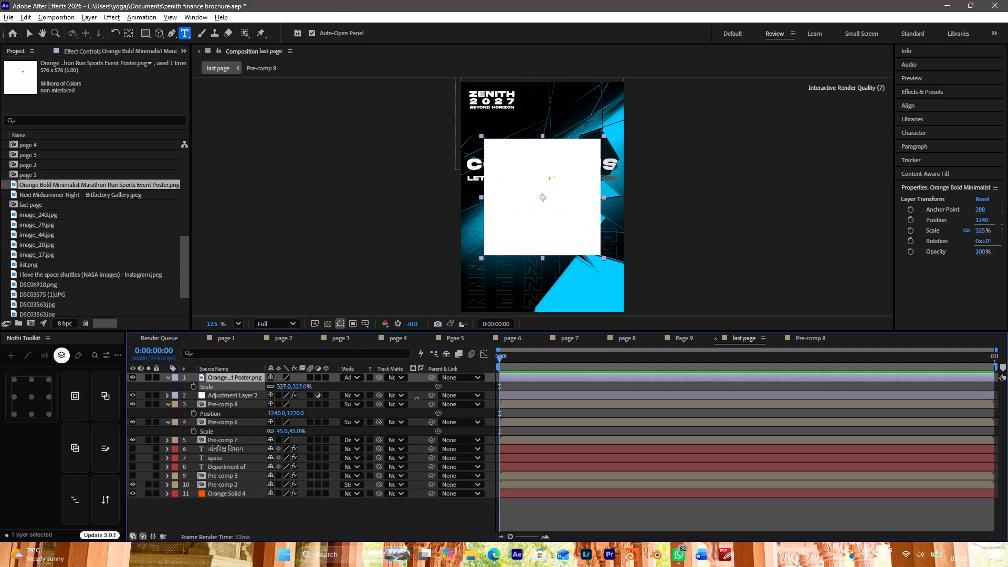
pyautogui.moveTo(417, 398); pyautogui.dragTo(471, 373)
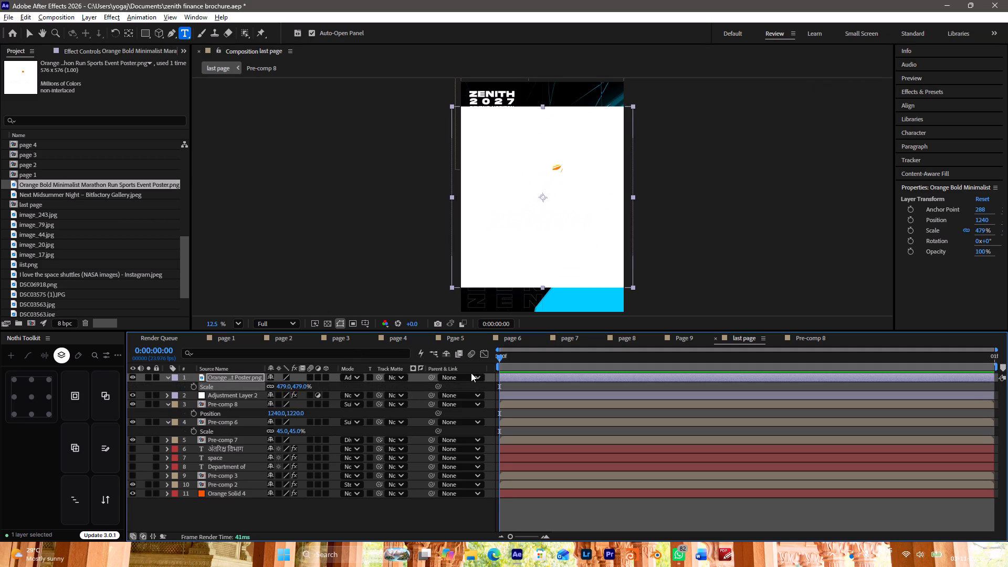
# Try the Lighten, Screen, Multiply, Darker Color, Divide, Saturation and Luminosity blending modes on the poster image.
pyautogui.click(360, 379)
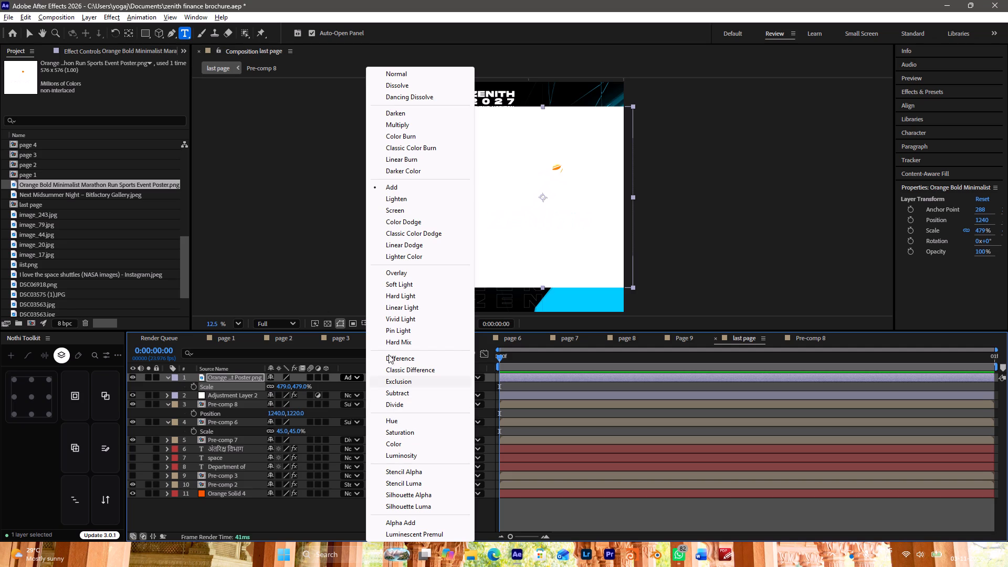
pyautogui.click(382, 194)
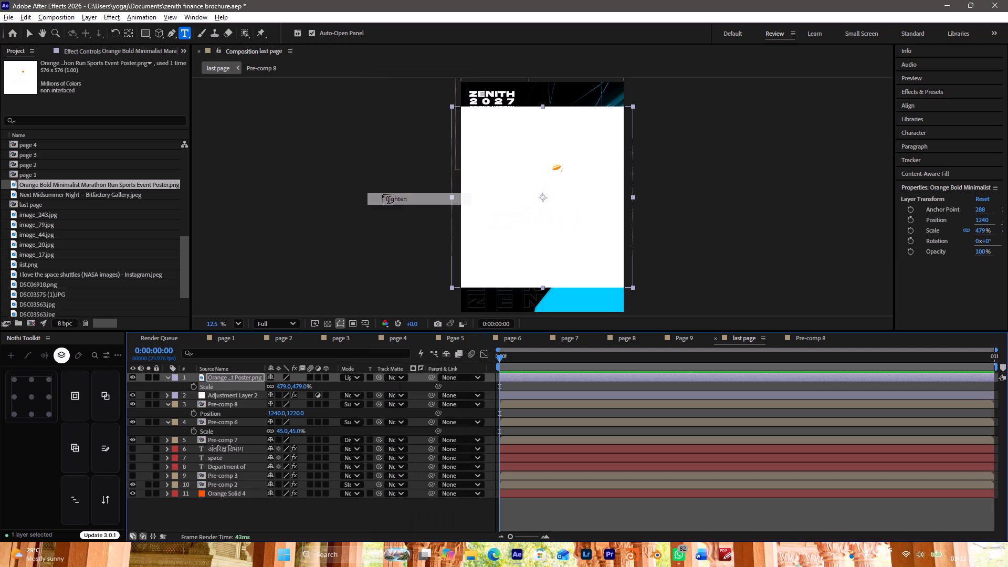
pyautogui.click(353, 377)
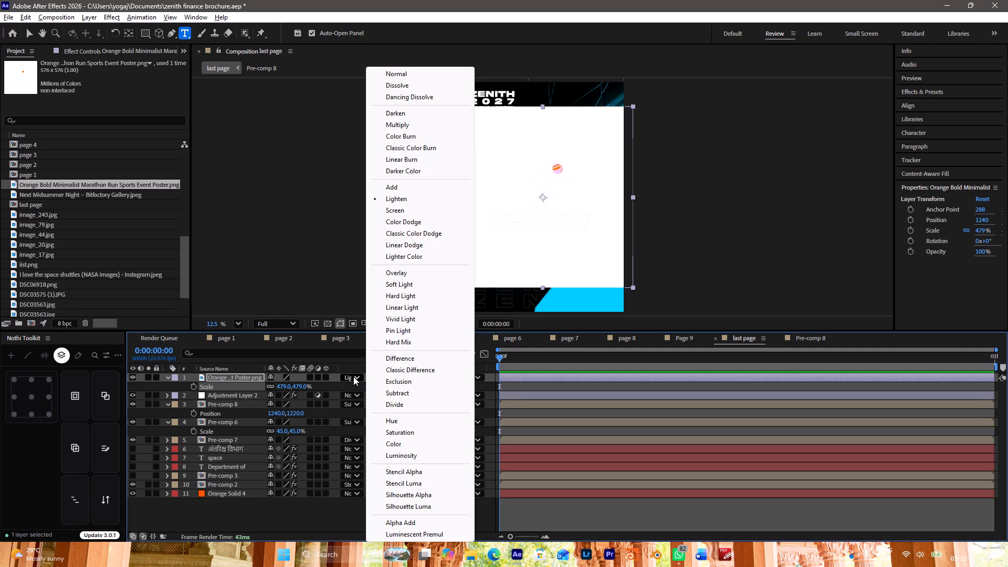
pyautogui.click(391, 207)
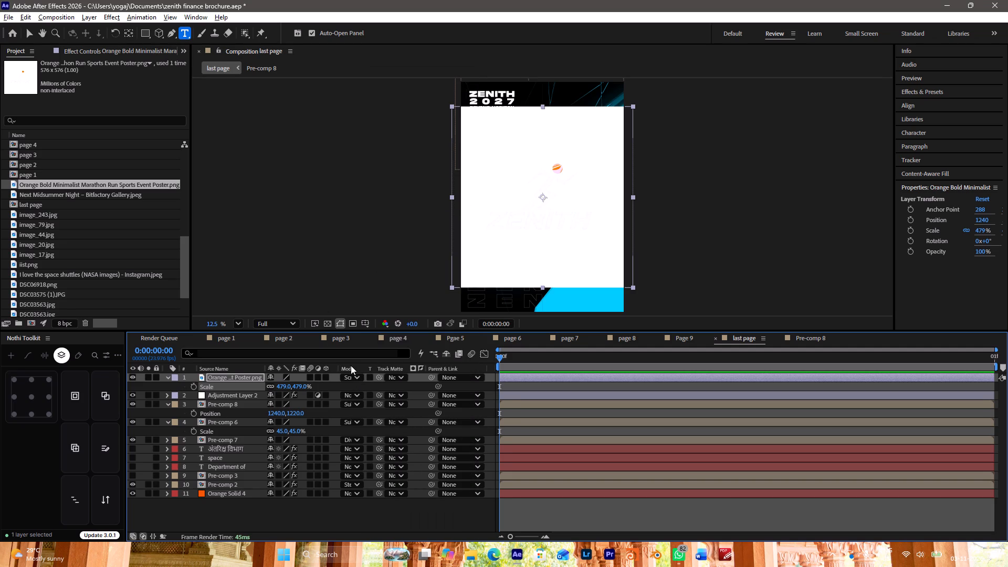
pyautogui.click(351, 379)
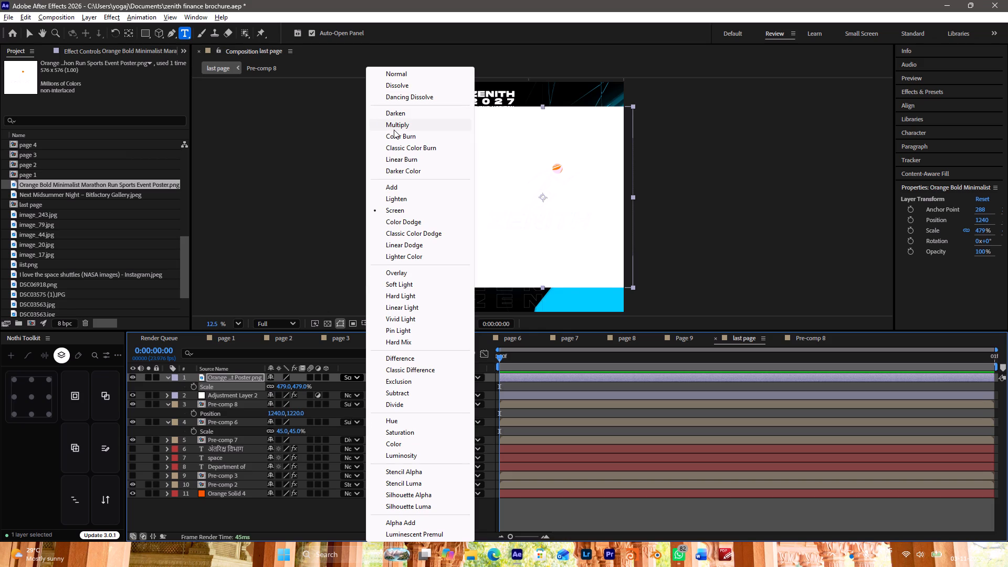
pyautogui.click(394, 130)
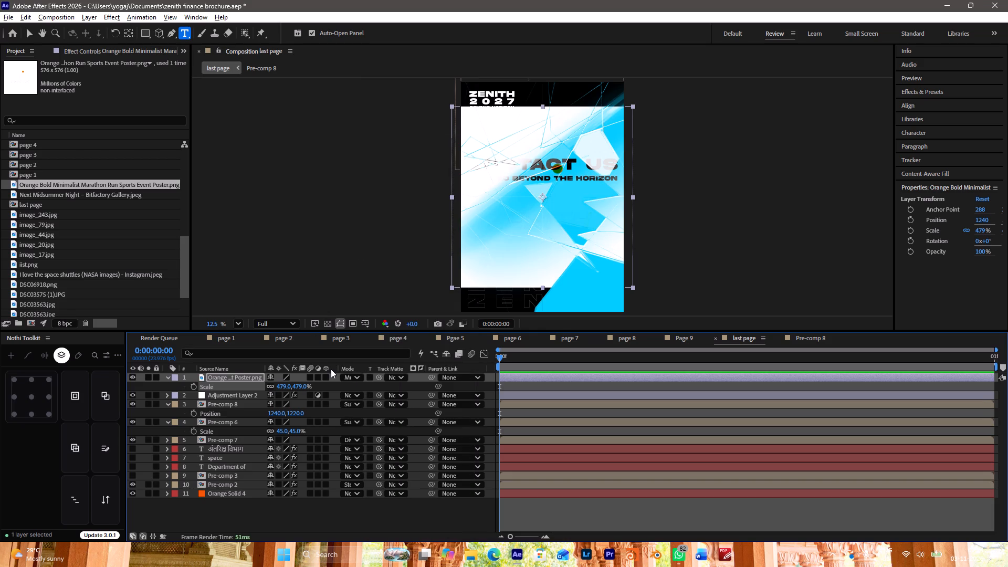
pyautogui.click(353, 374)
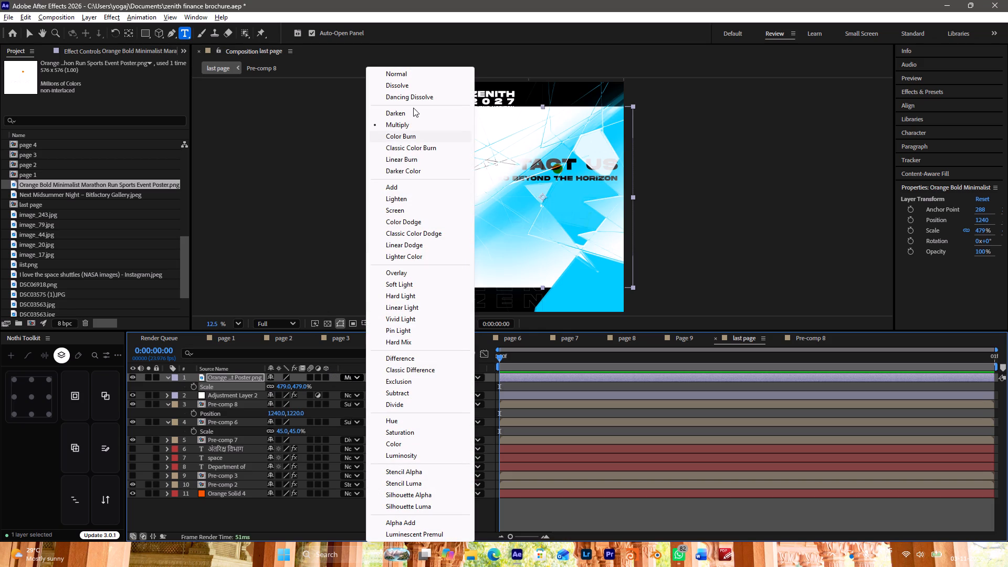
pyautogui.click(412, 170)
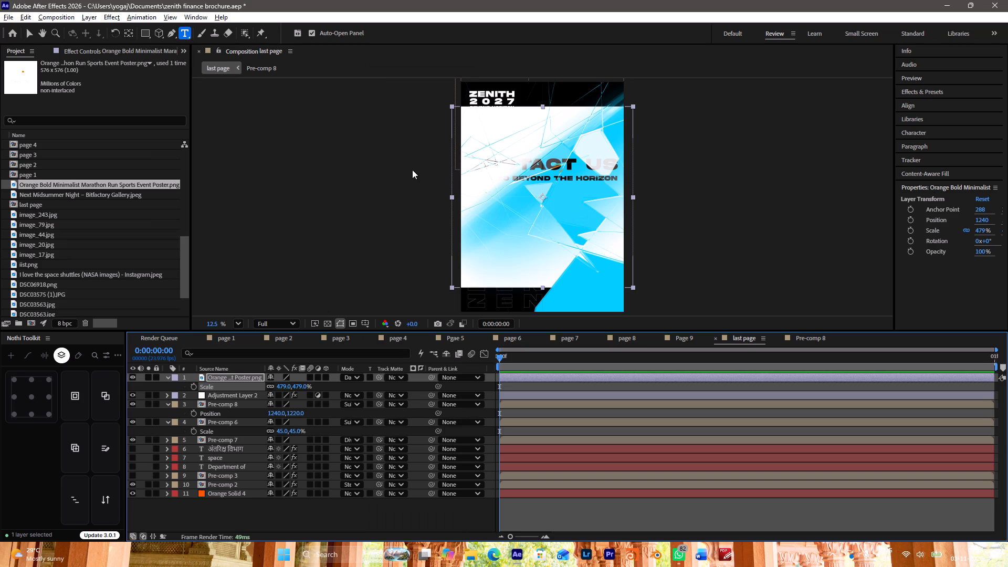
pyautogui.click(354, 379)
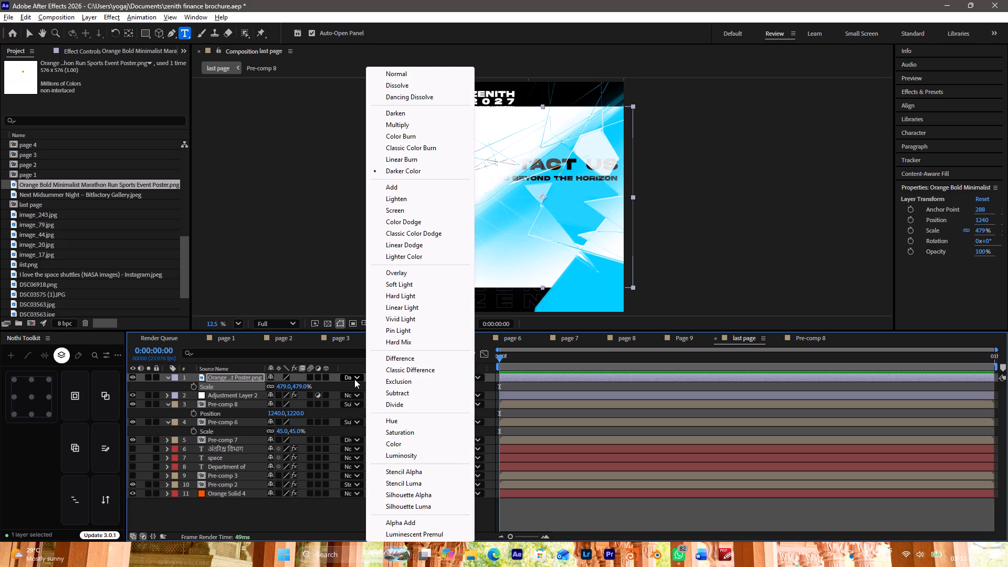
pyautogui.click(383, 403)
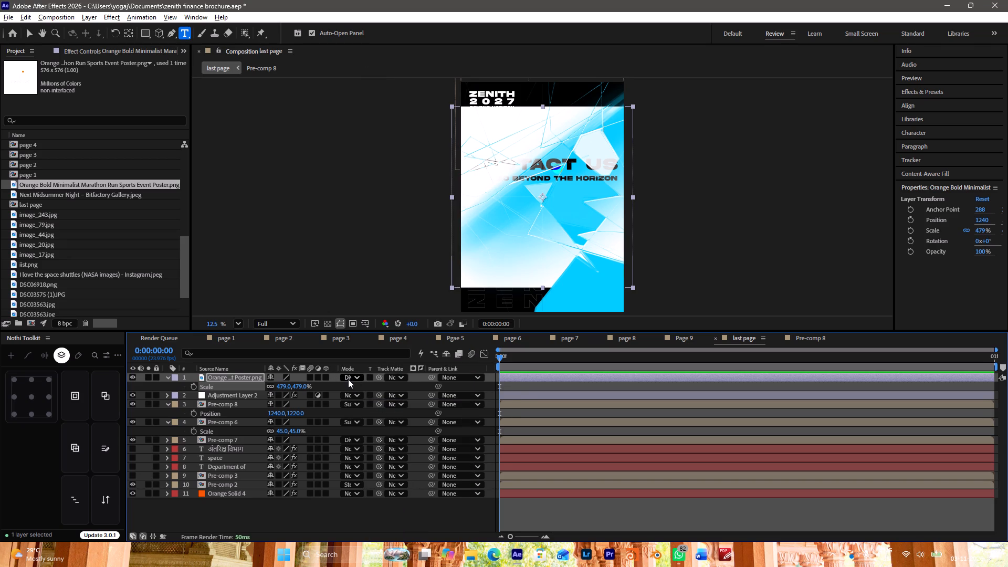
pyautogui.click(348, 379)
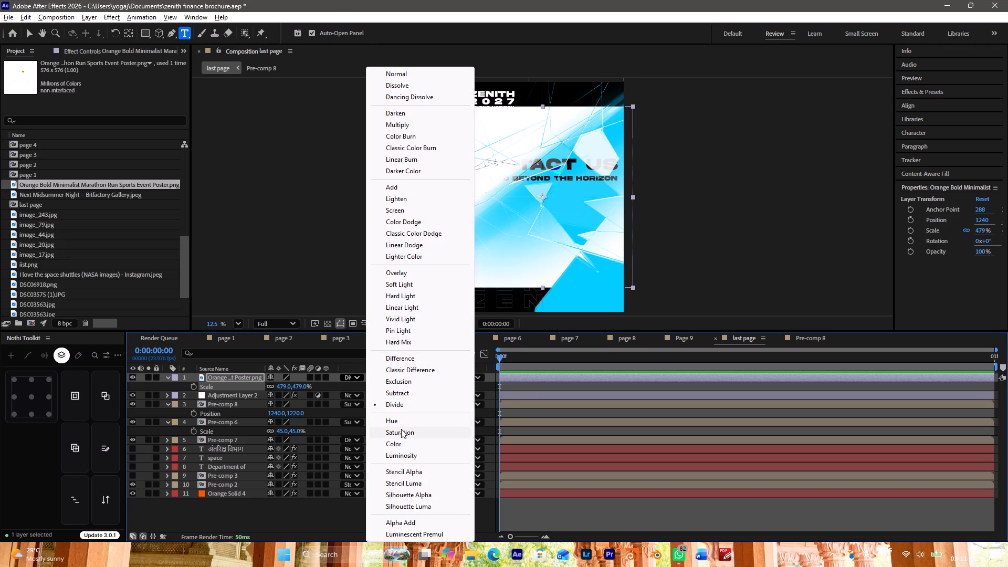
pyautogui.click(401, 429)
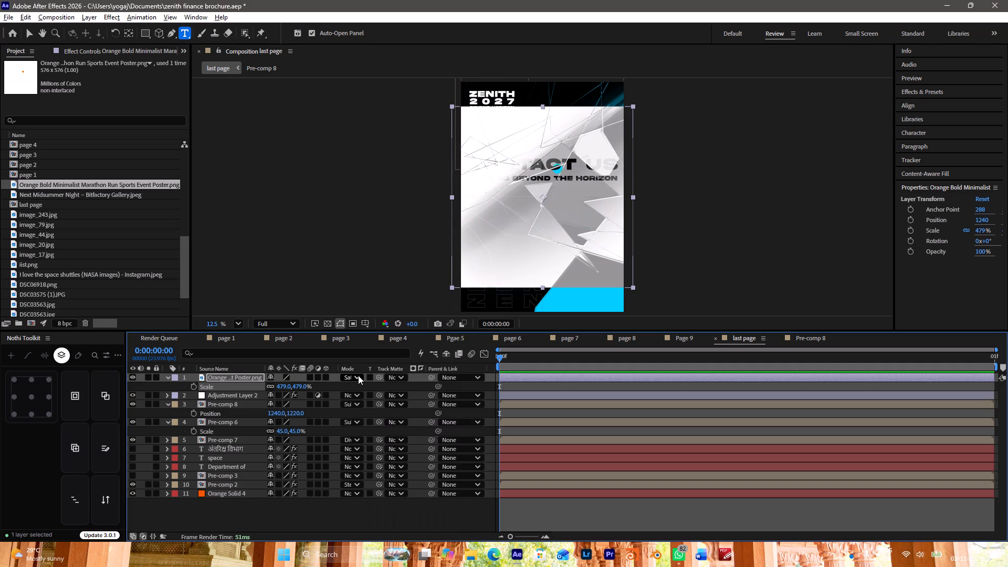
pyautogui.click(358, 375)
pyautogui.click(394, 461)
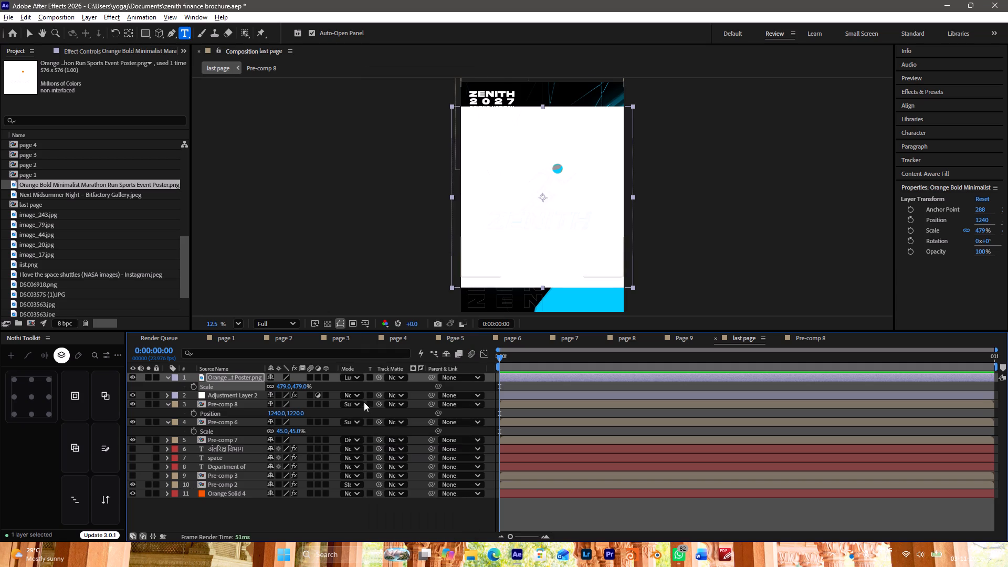
# Set the poster image's blending mode to Stencil Alpha.
pyautogui.click(355, 379)
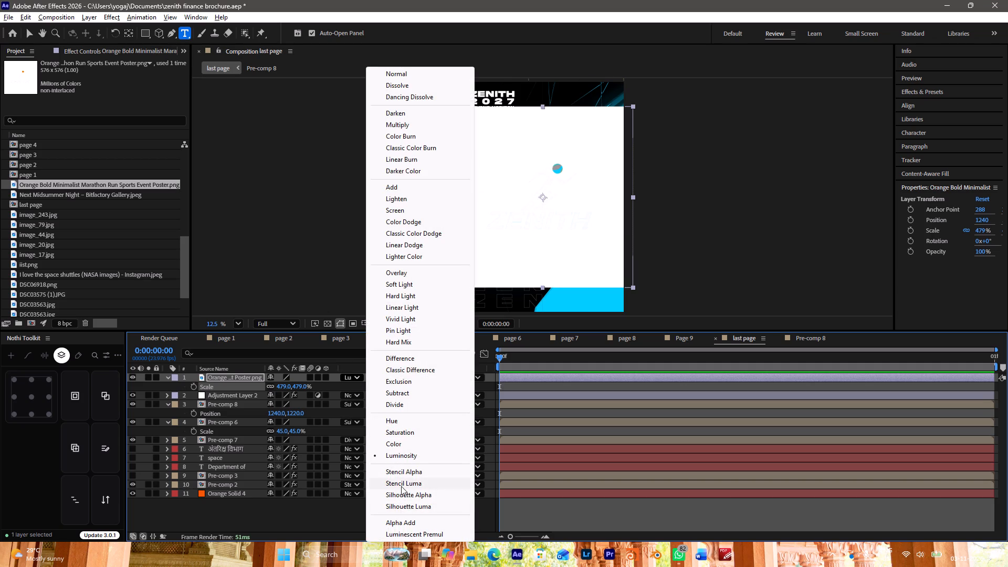
pyautogui.click(402, 477)
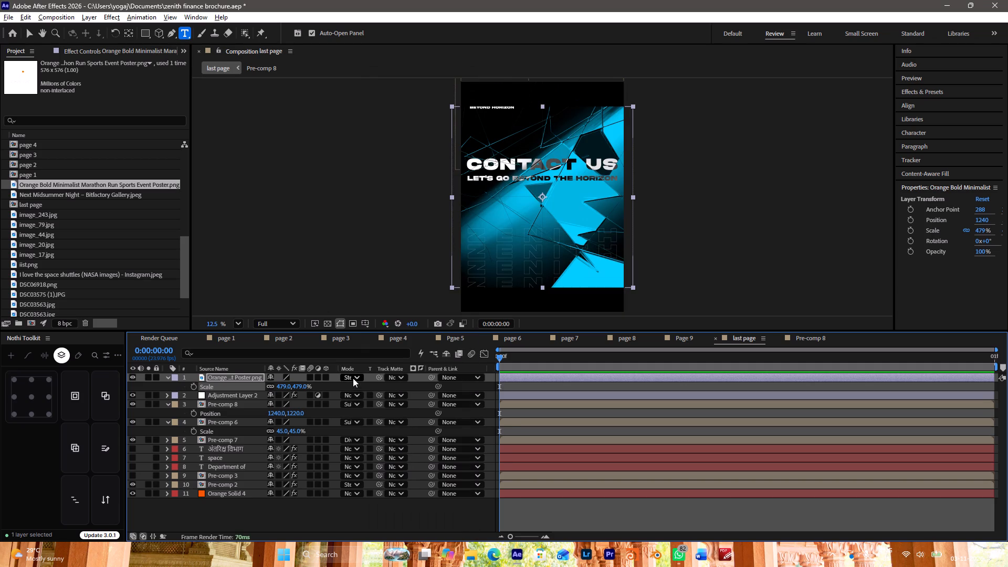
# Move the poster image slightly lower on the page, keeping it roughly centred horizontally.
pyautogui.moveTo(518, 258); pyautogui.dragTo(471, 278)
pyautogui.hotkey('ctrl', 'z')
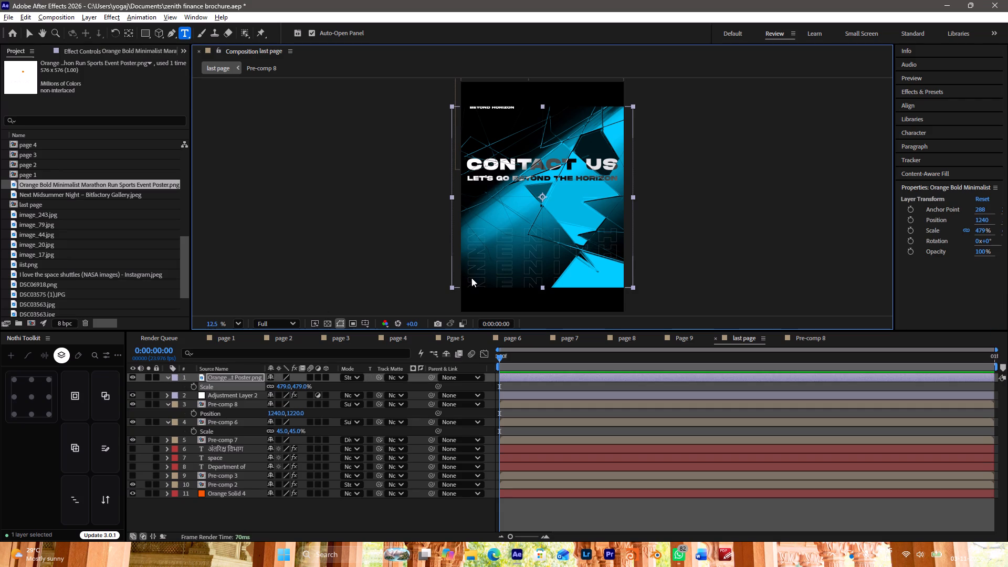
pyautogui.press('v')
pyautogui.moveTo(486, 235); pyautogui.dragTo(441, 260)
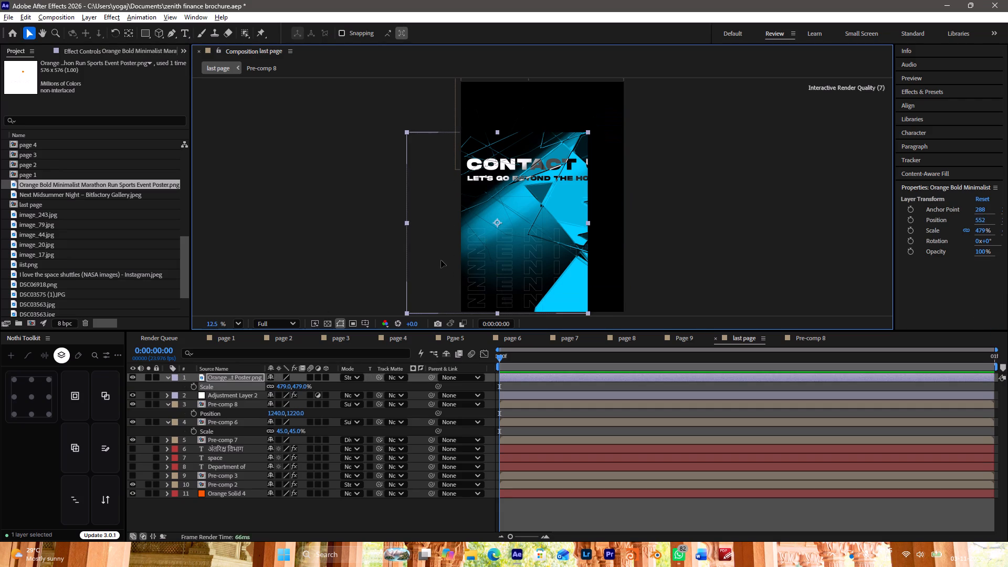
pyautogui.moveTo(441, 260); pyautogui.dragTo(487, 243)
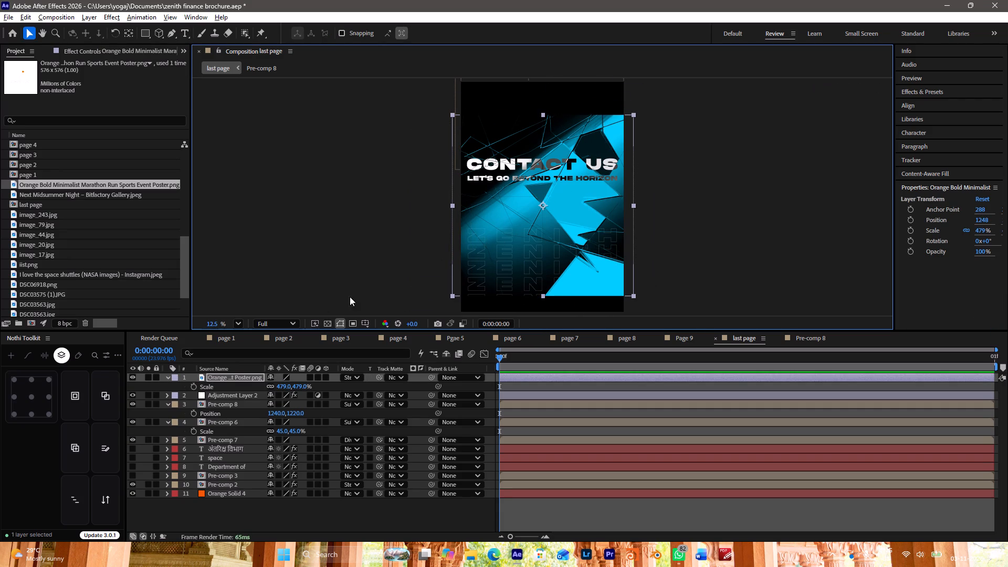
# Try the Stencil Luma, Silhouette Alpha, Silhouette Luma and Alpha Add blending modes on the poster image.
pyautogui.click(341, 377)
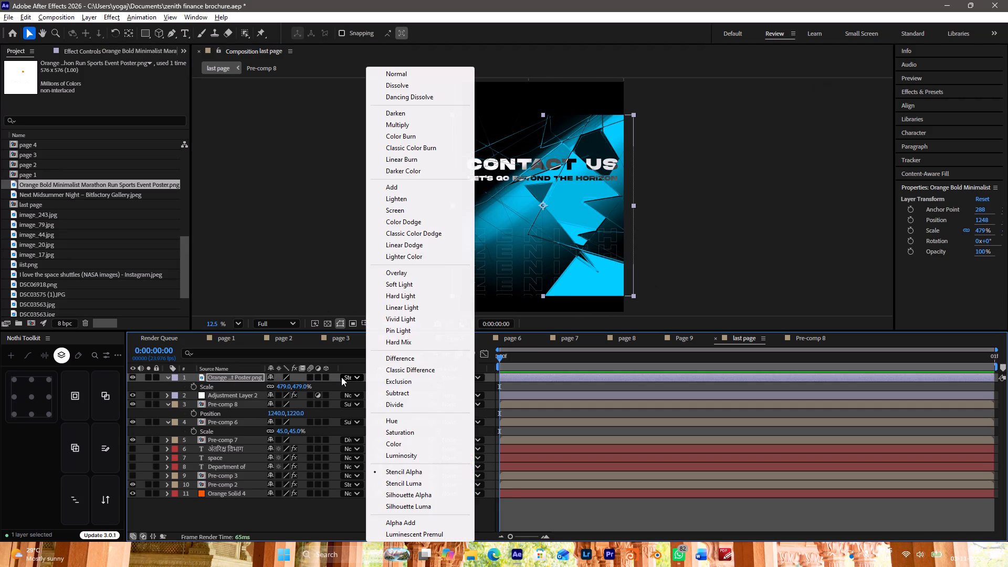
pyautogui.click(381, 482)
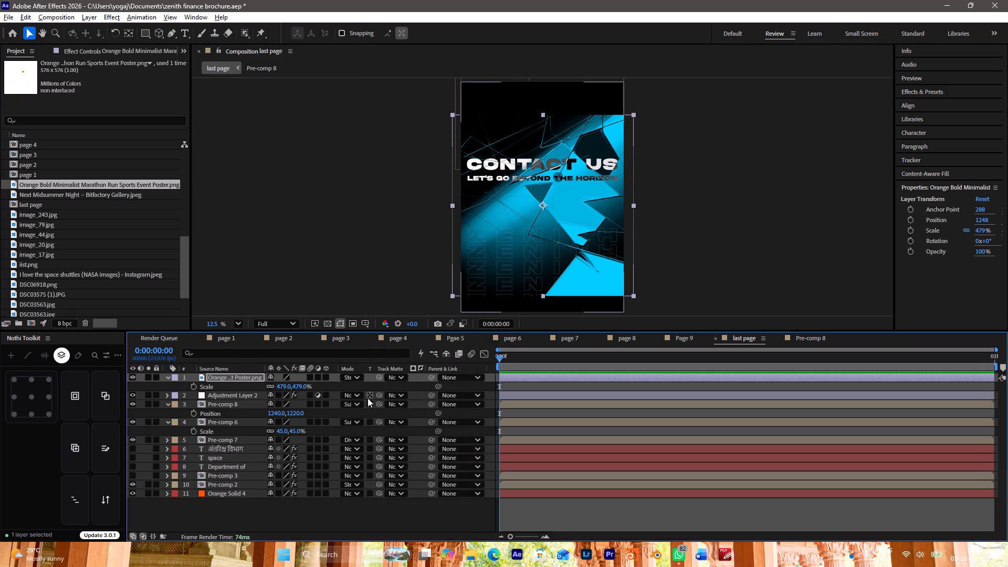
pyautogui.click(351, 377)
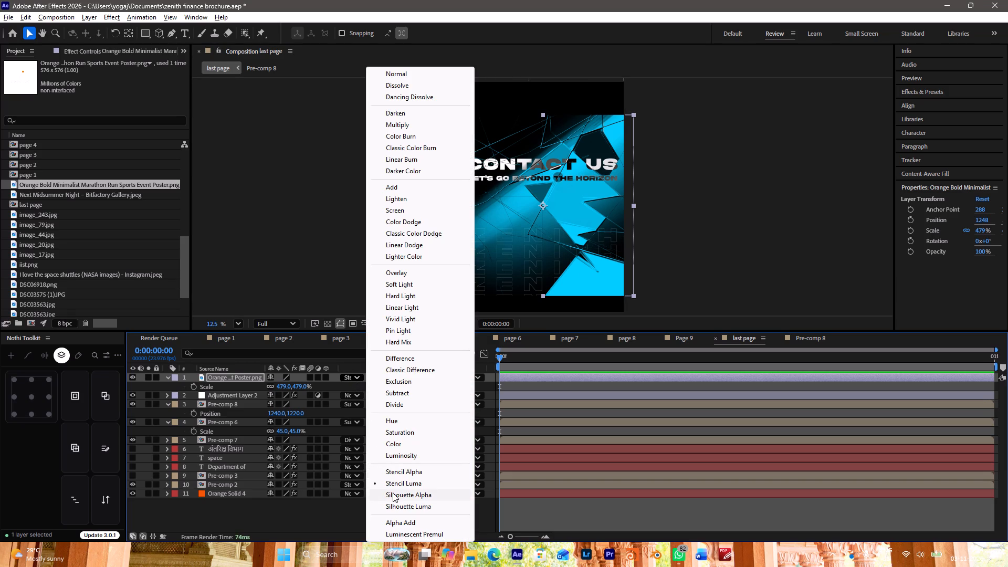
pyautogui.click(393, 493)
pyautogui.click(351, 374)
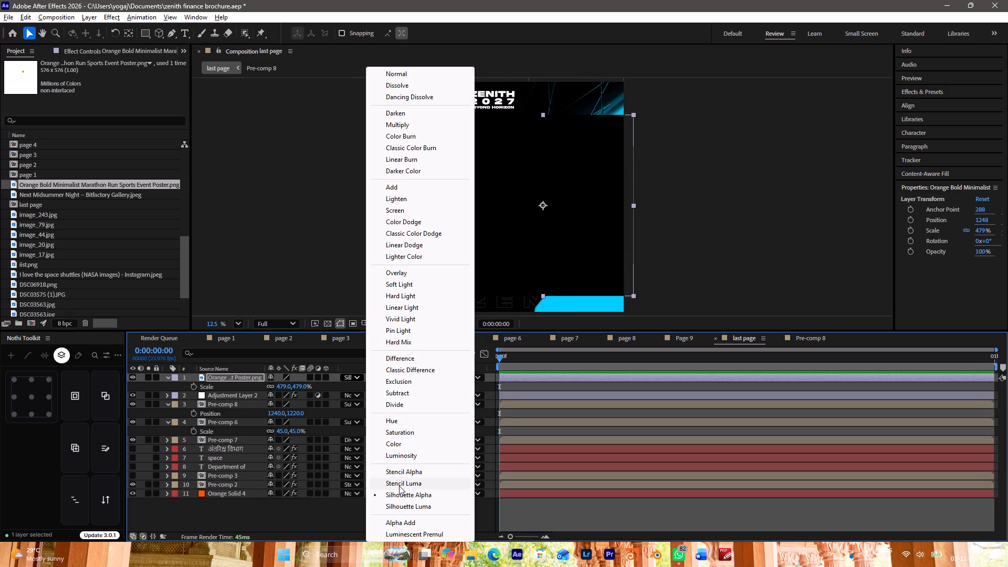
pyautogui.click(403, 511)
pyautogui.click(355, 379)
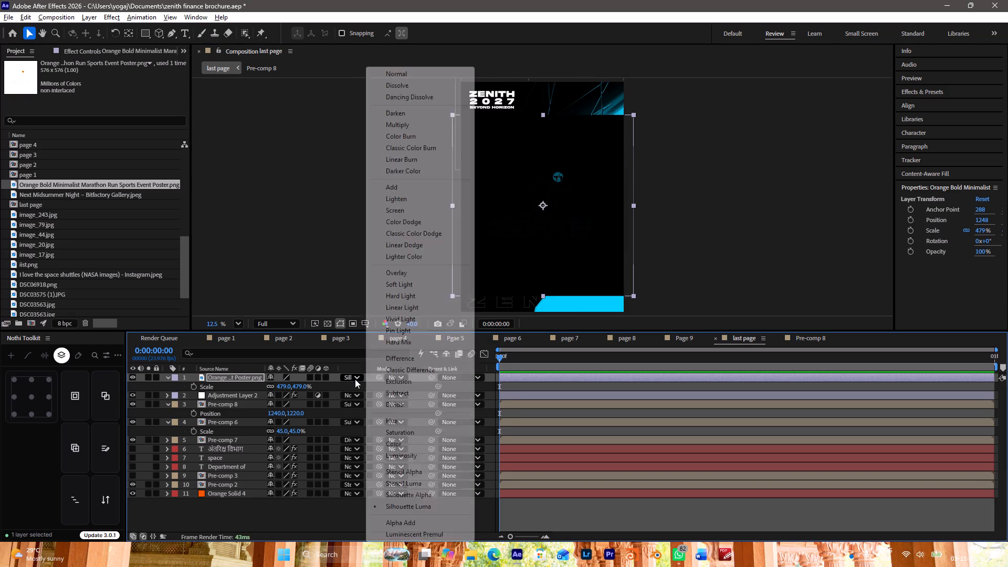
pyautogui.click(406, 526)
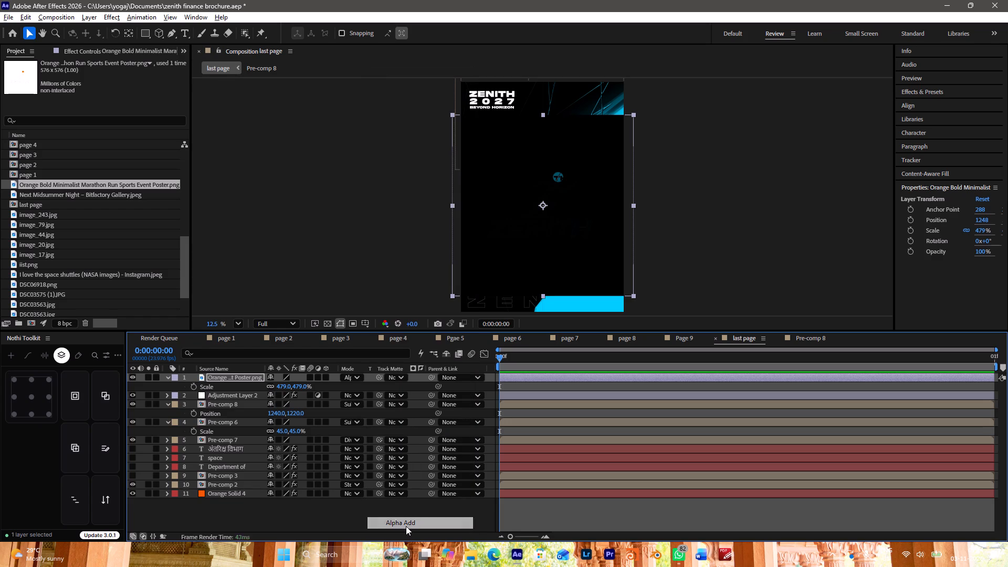
# Import the zenitha3 logo image from the Downloads folder into the project.
pyautogui.doubleClick(4, 181)
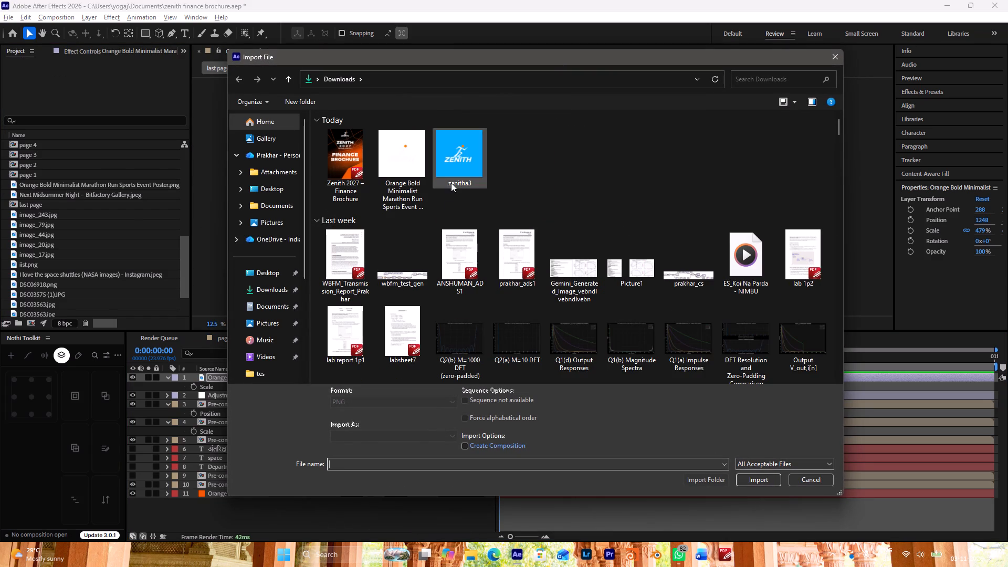
pyautogui.doubleClick(451, 183)
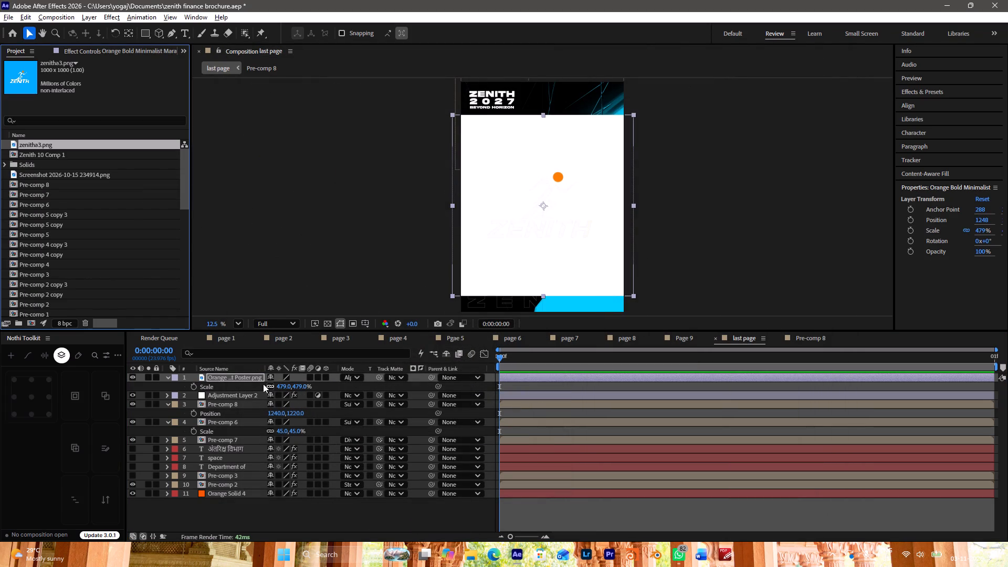
# Delete the orange marathon poster layer from the last page composition.
pyautogui.click(239, 376)
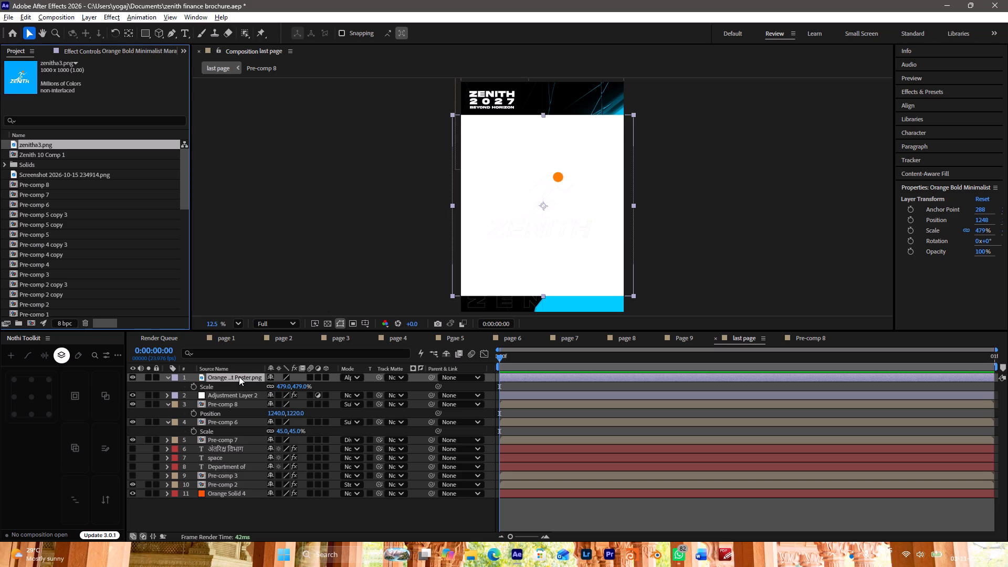
pyautogui.press('Delete')
# Add zenitha3.png as the top layer of the last page and scale it up to 254%.
pyautogui.moveTo(47, 141); pyautogui.dragTo(212, 375)
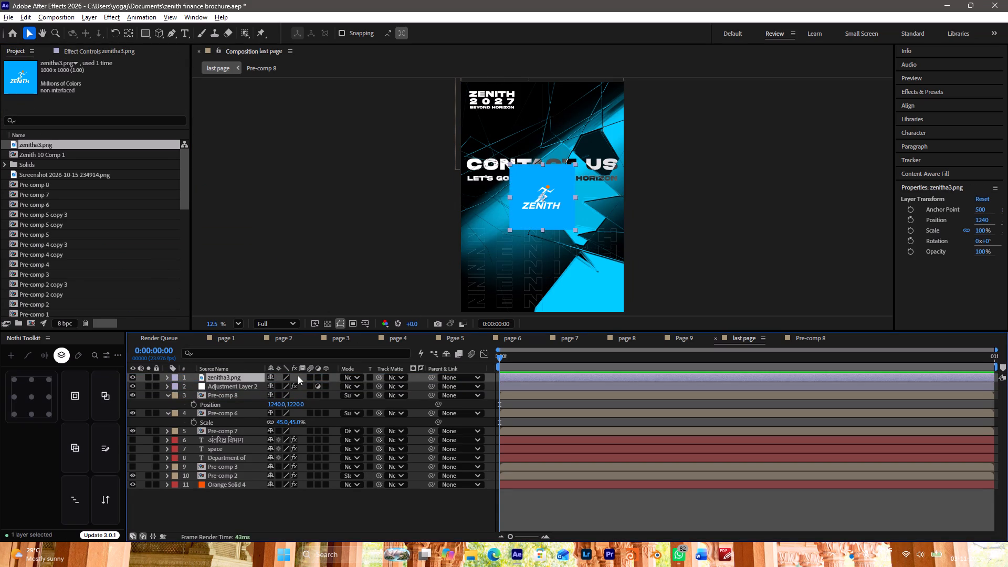
pyautogui.press('s')
pyautogui.moveTo(280, 386); pyautogui.dragTo(327, 392)
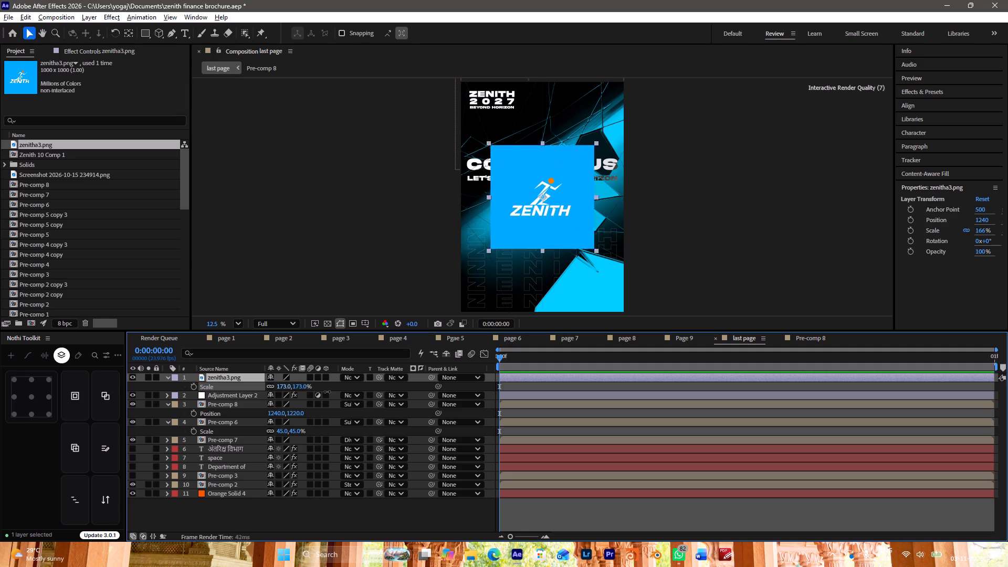
pyautogui.moveTo(327, 392); pyautogui.dragTo(371, 395)
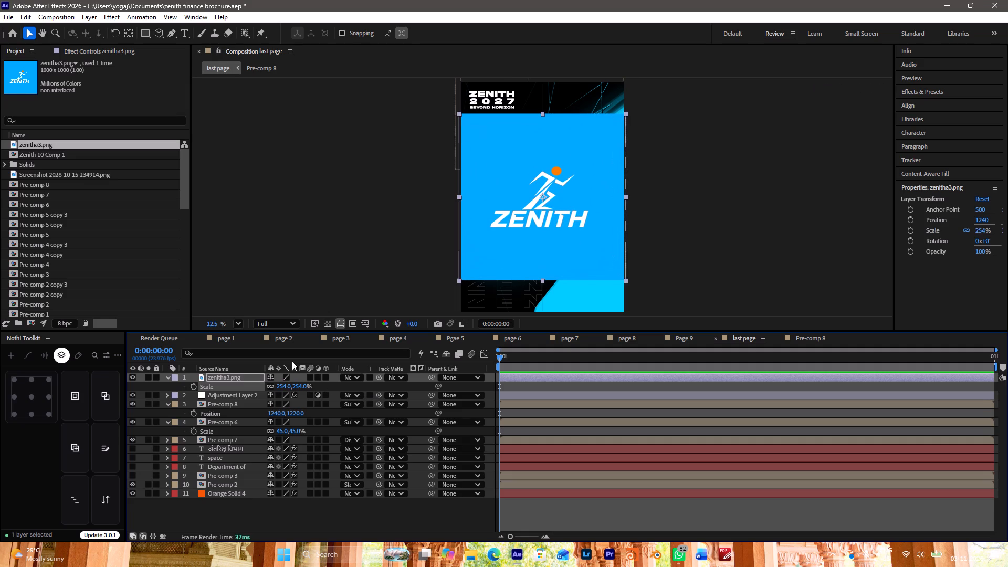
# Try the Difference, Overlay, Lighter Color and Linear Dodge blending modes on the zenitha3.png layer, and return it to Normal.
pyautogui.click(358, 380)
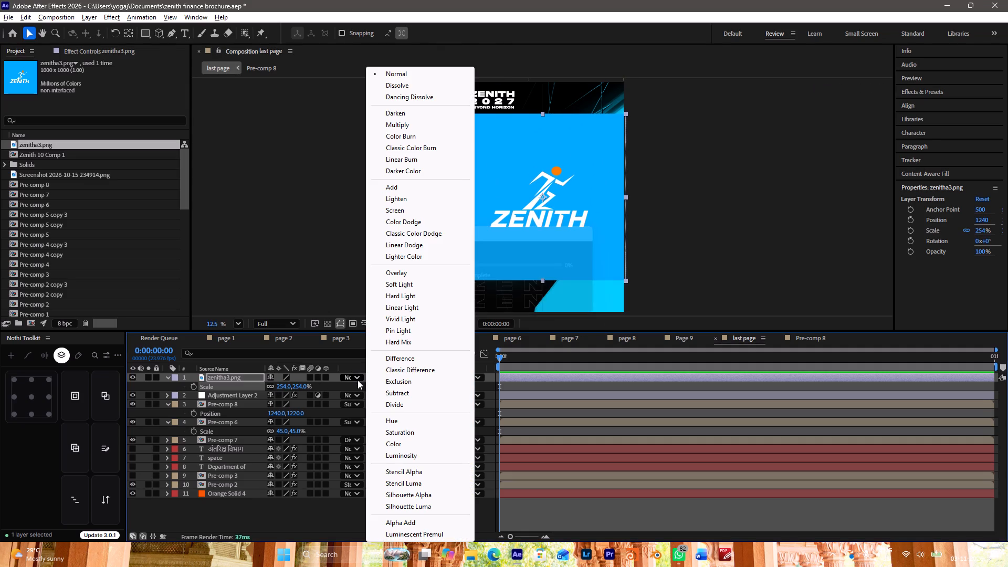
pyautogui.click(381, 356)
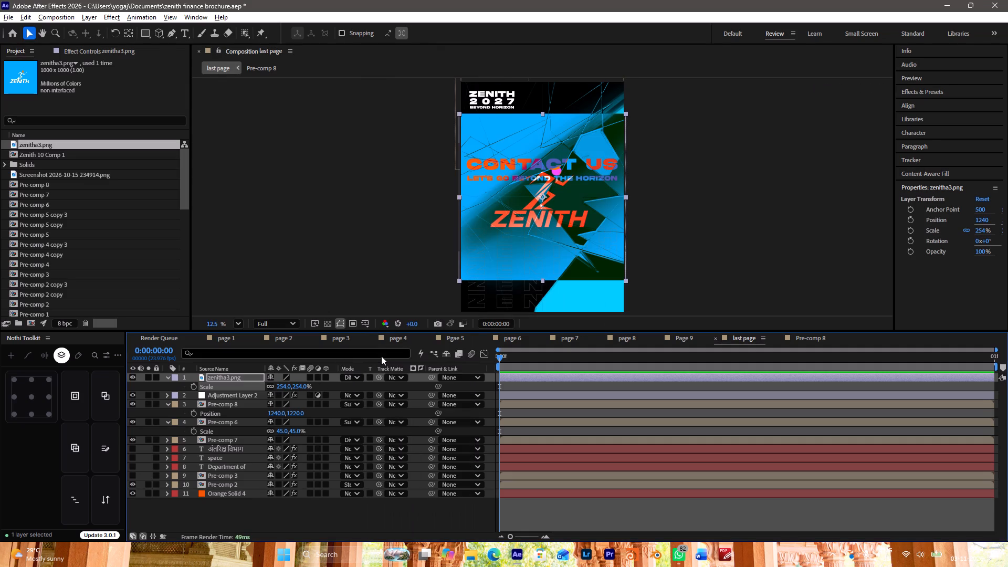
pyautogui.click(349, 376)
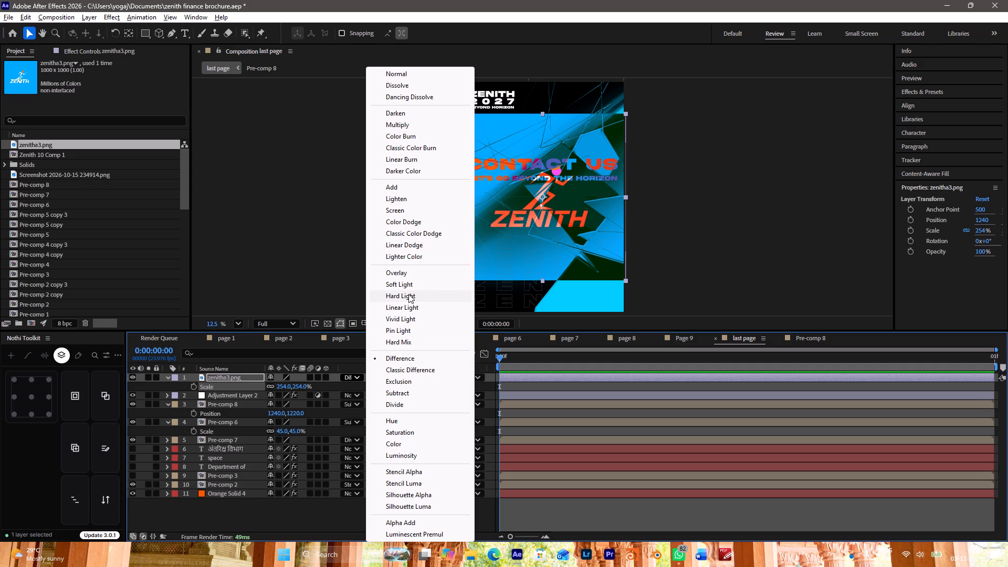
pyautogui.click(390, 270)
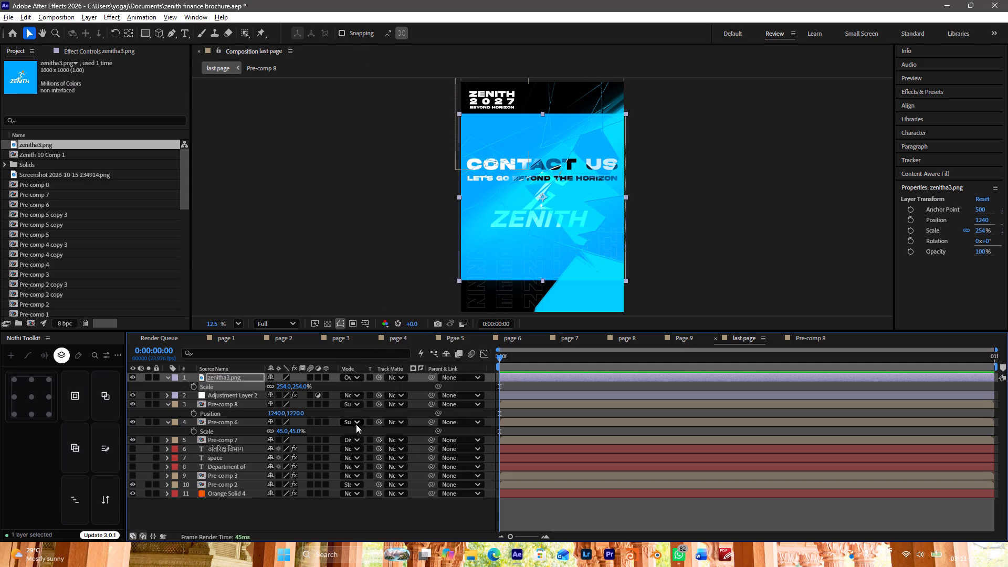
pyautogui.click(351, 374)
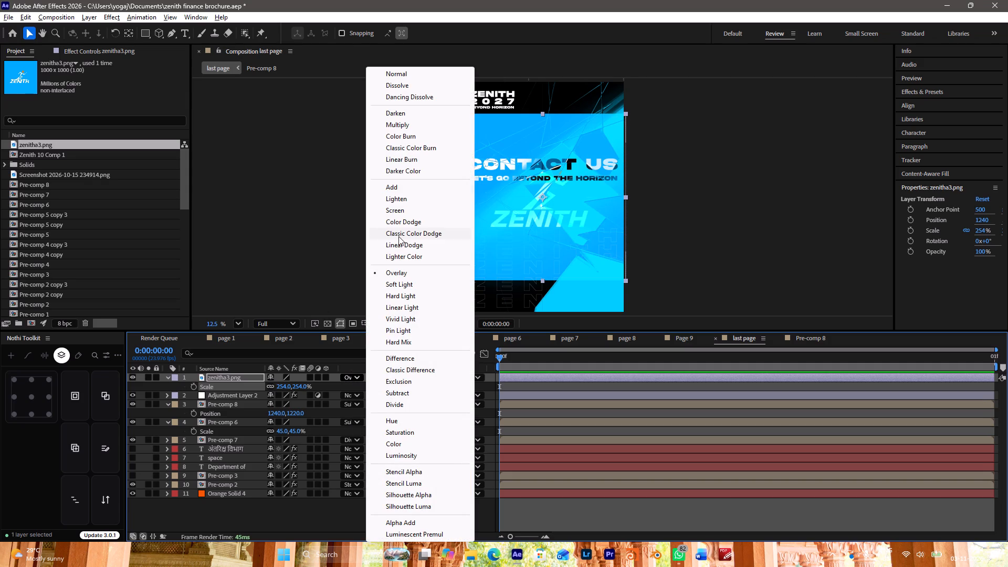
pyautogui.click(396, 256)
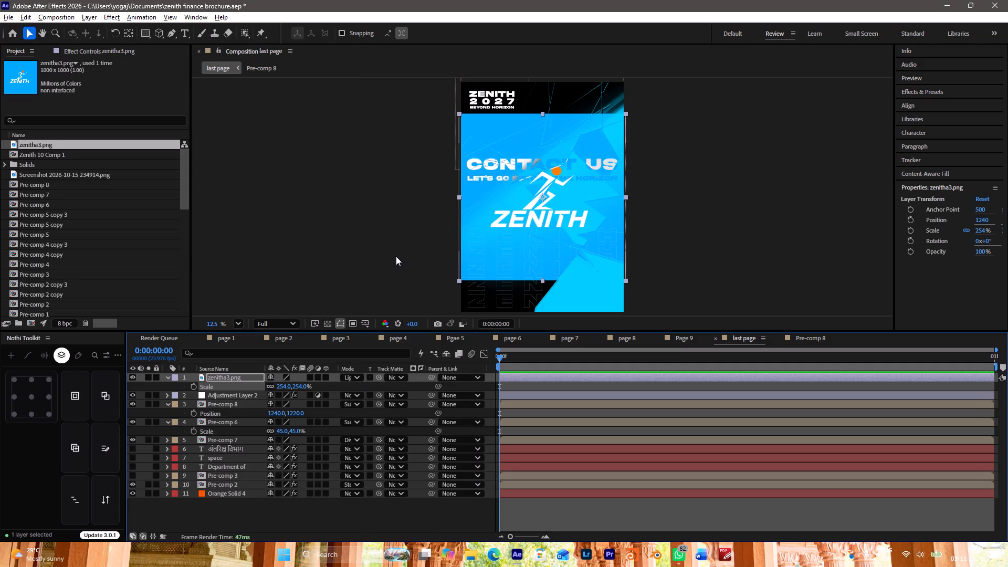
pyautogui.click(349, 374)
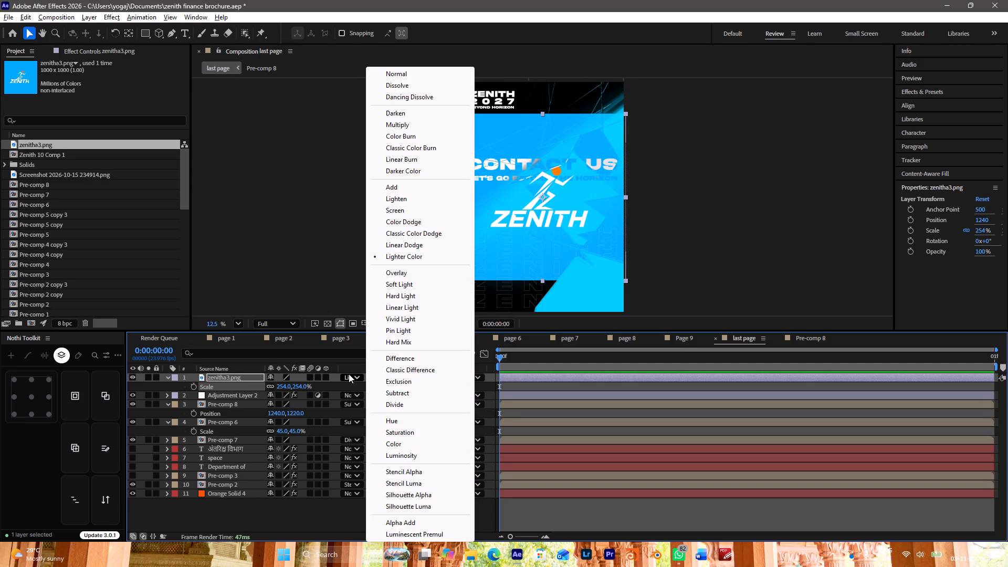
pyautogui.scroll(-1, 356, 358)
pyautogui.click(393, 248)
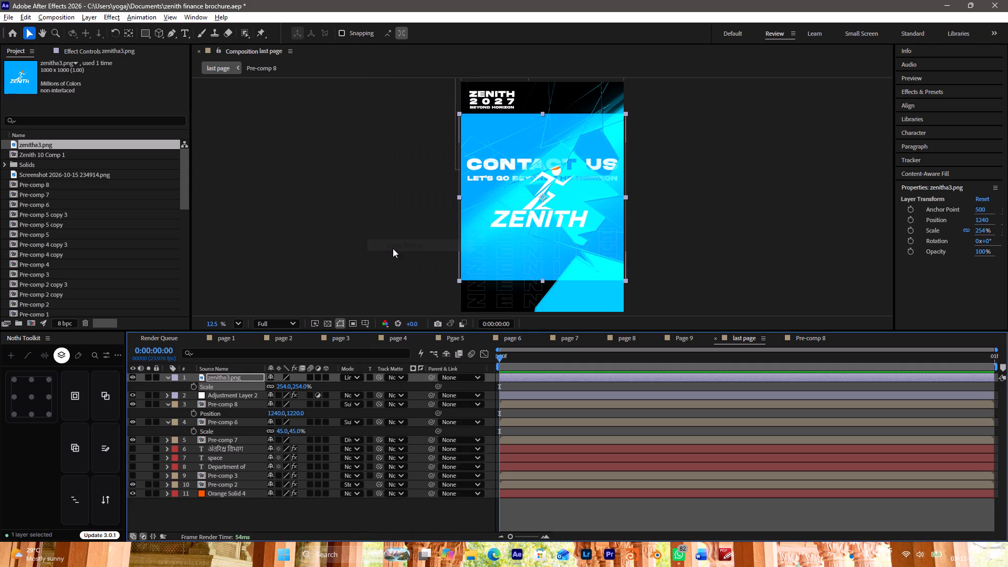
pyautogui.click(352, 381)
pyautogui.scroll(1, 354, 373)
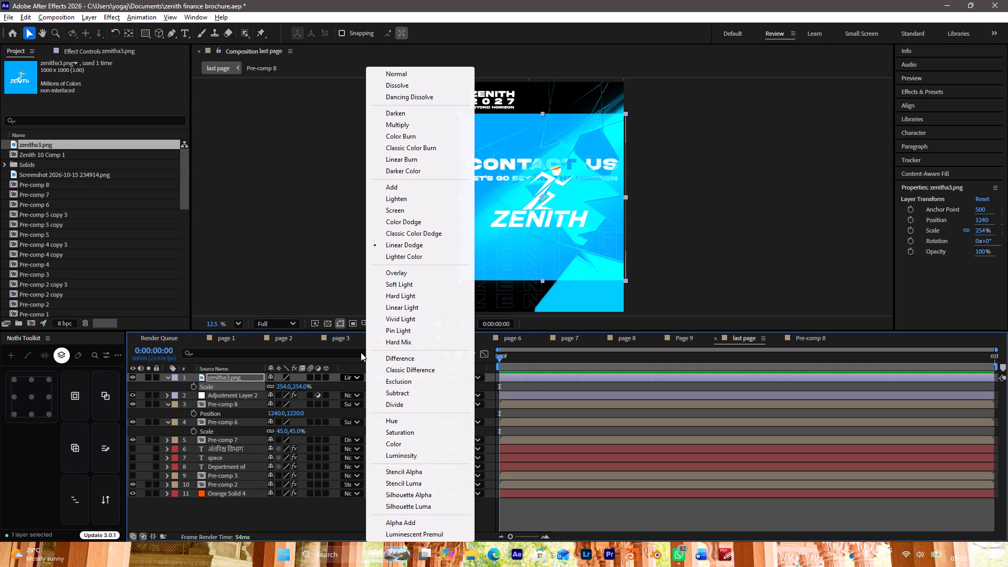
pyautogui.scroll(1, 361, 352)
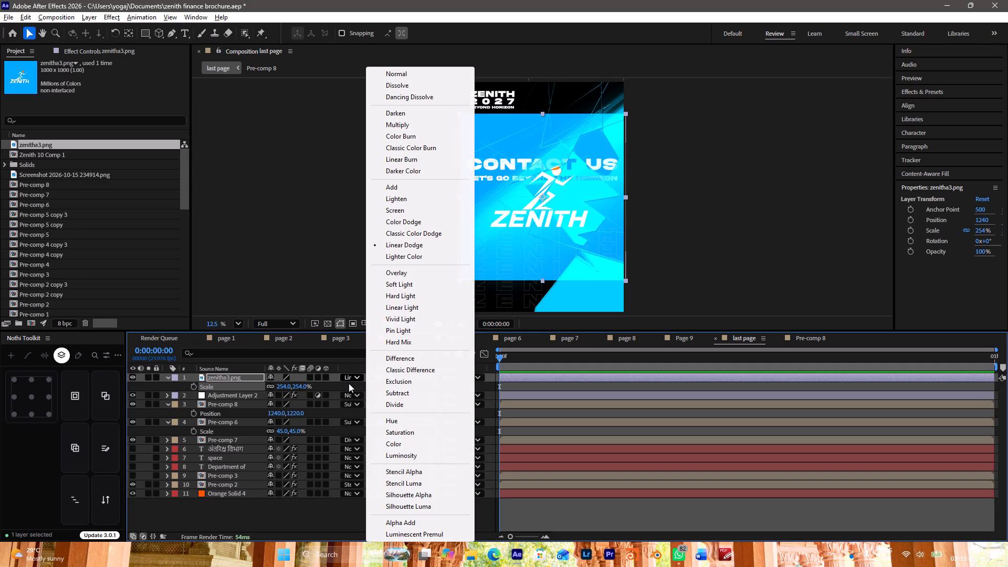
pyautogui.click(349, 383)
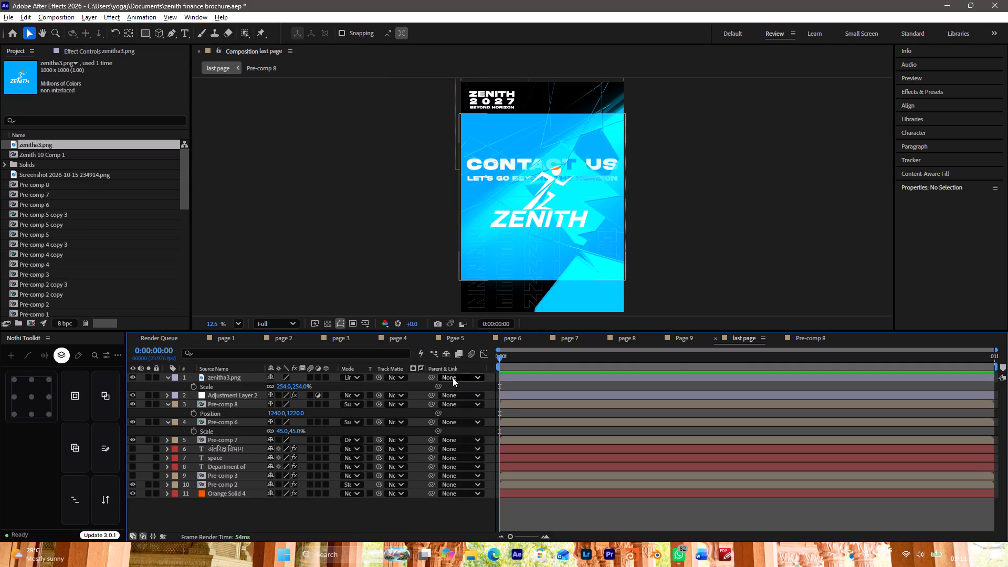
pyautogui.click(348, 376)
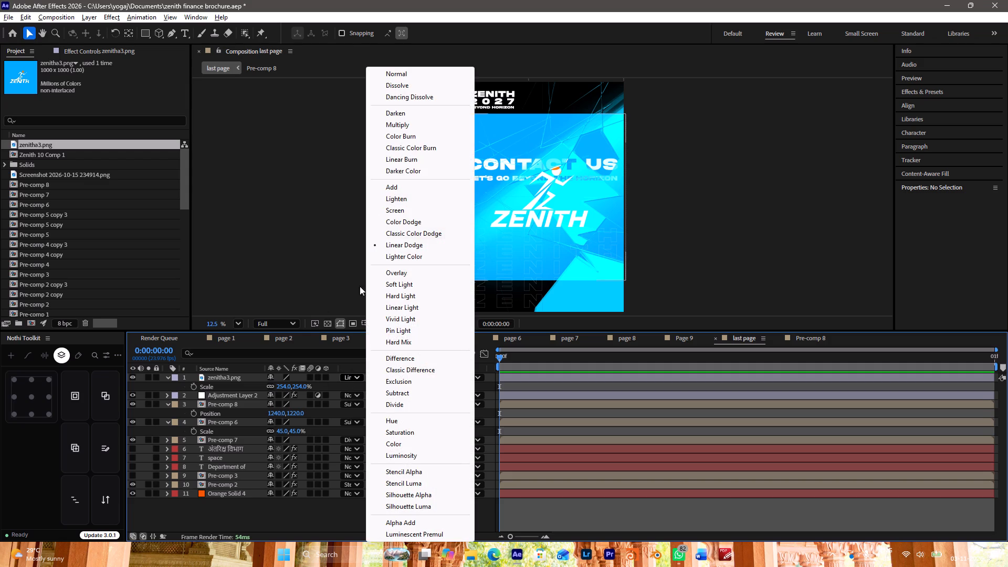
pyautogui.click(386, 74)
# Search the effects for "key", apply BCC+Linear Color Key to the zenitha3.png layer, and sample the logo's blue background as the key color.
pyautogui.click(913, 88)
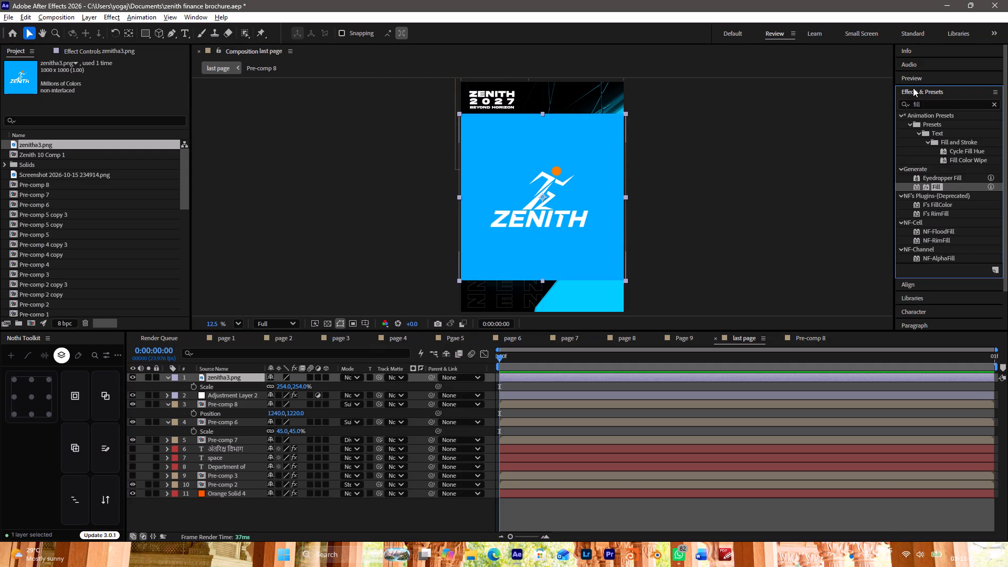
pyautogui.doubleClick(931, 102)
pyautogui.write('key')
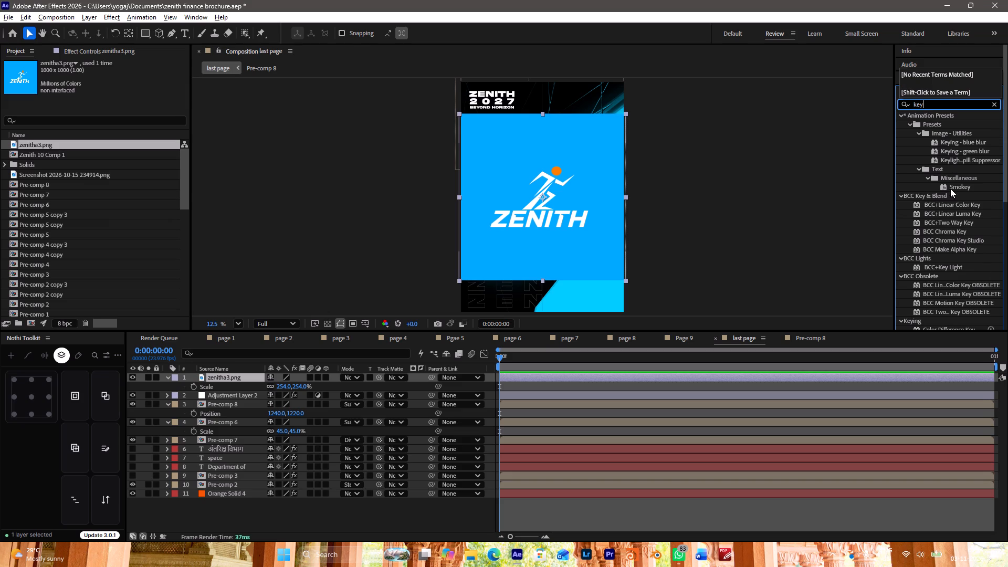
pyautogui.doubleClick(944, 203)
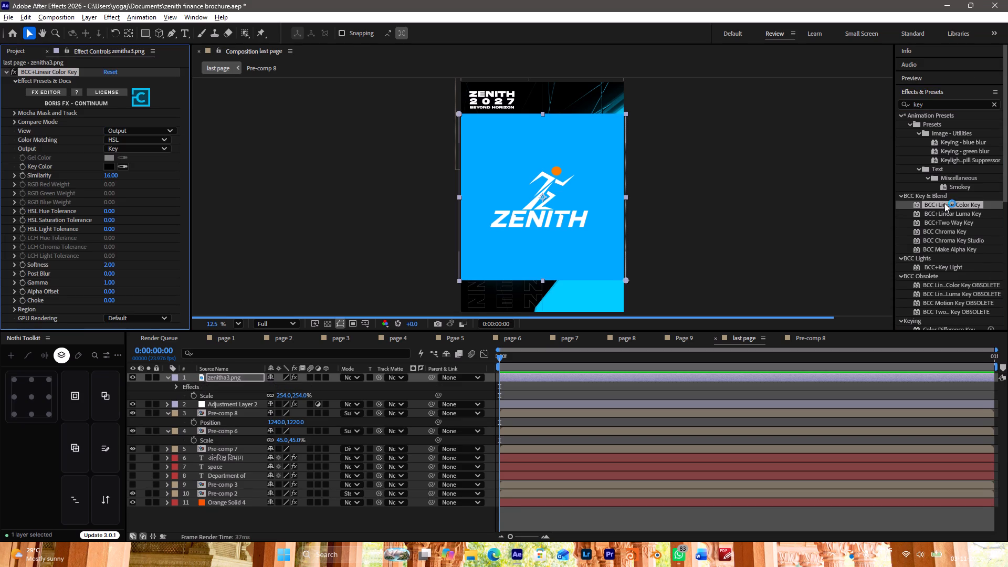
pyautogui.click(124, 167)
pyautogui.click(521, 140)
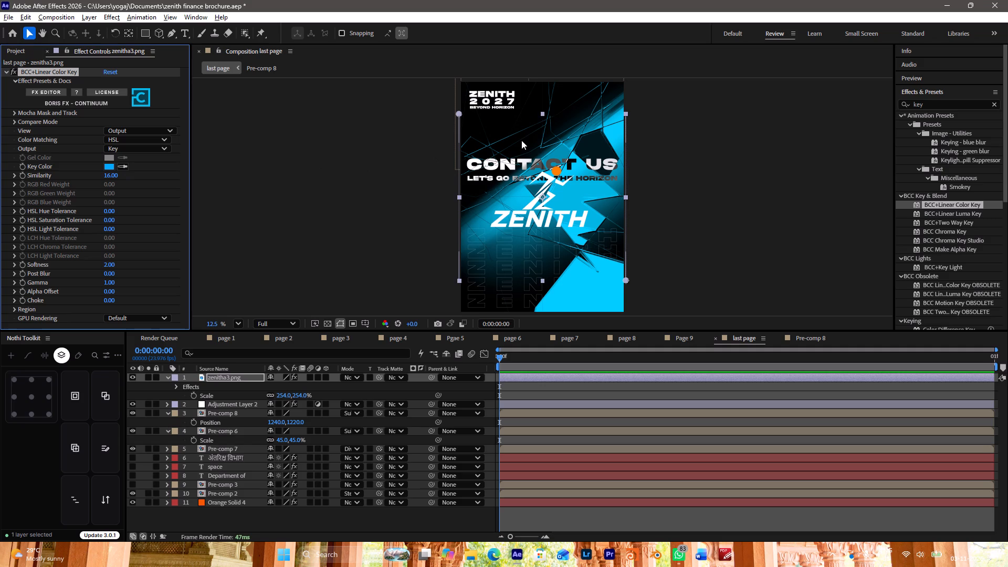
pyautogui.click(6, 71)
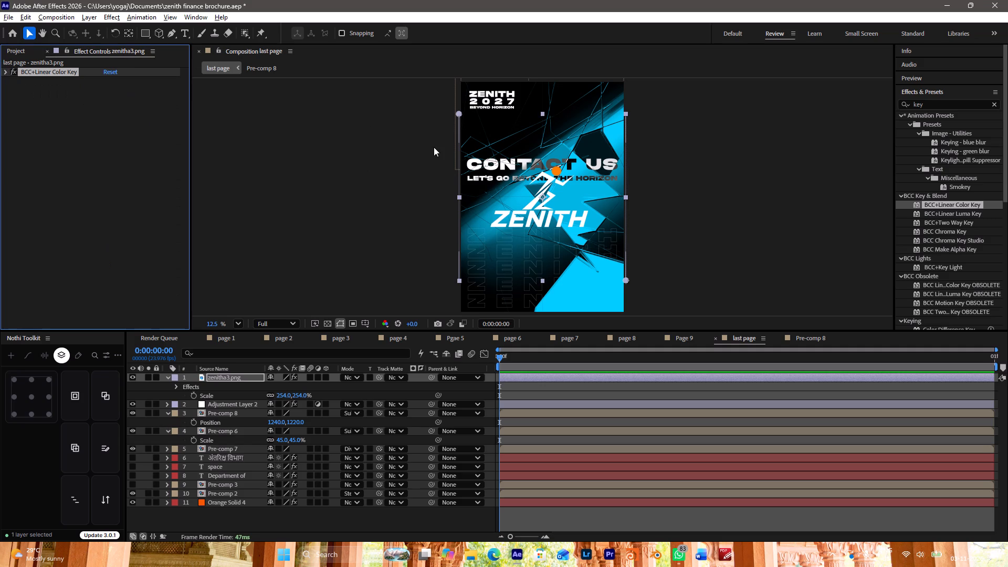
# Scale the zenitha3.png logo down to 79% and position it in the page's top-right corner, level with the ZENITH 2027 title.
pyautogui.moveTo(545, 177); pyautogui.dragTo(577, 97)
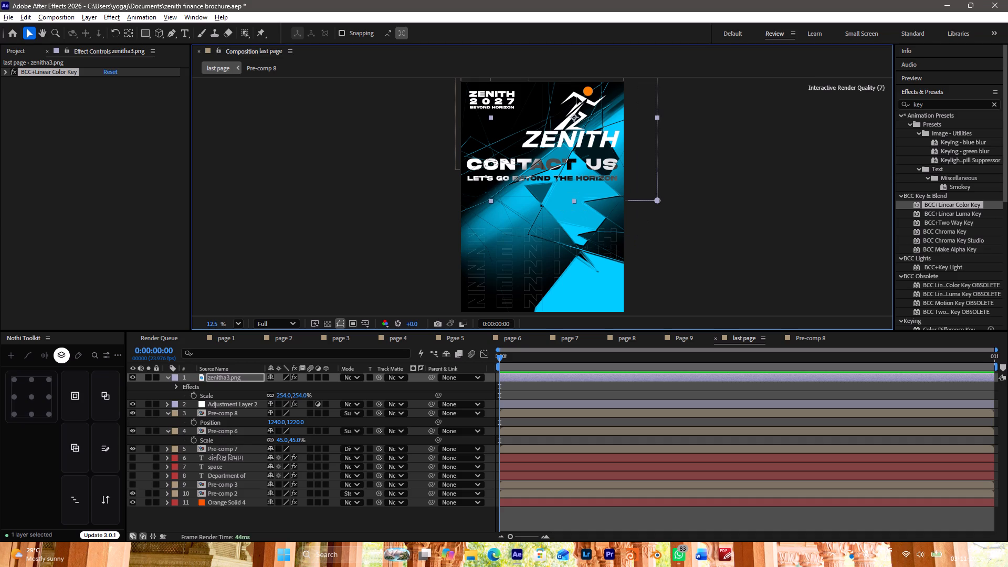
pyautogui.moveTo(577, 97); pyautogui.dragTo(569, 128)
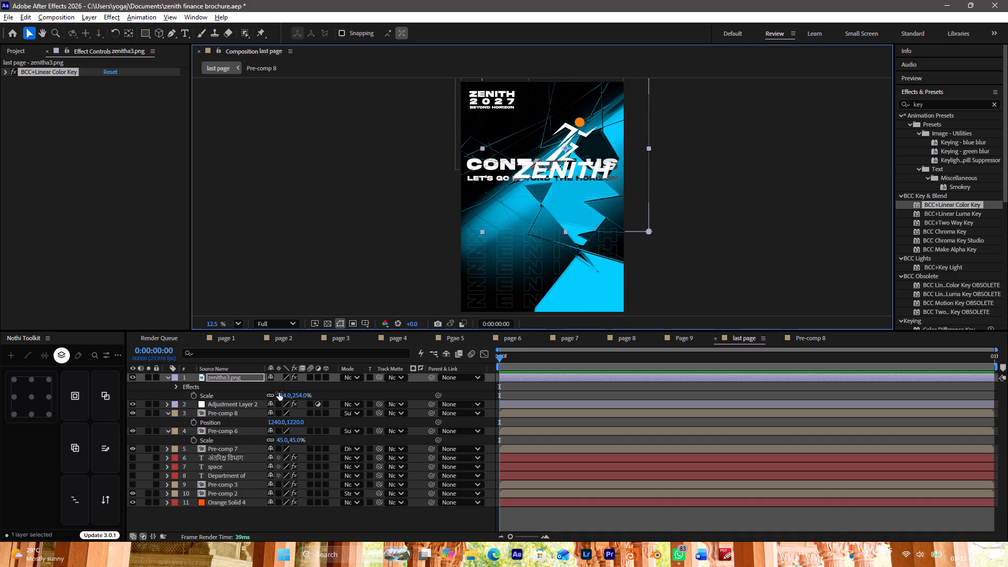
pyautogui.moveTo(283, 396); pyautogui.dragTo(227, 410)
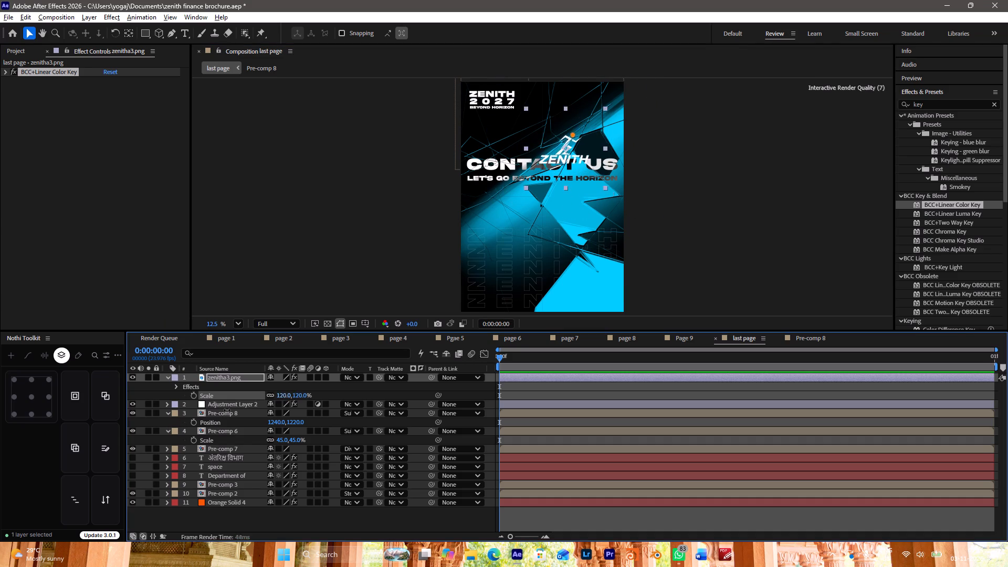
pyautogui.moveTo(227, 410); pyautogui.dragTo(220, 413)
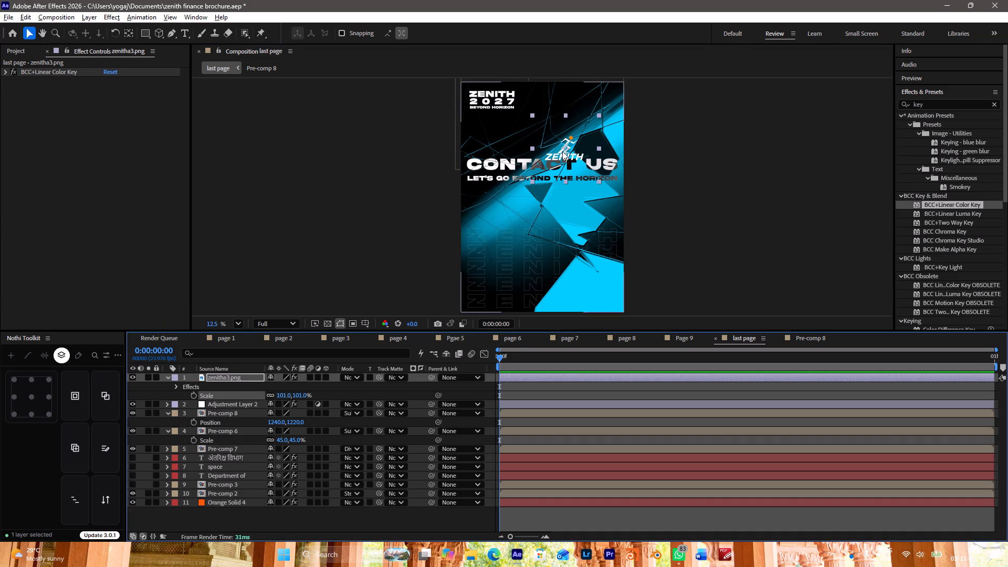
pyautogui.moveTo(562, 151); pyautogui.dragTo(592, 106)
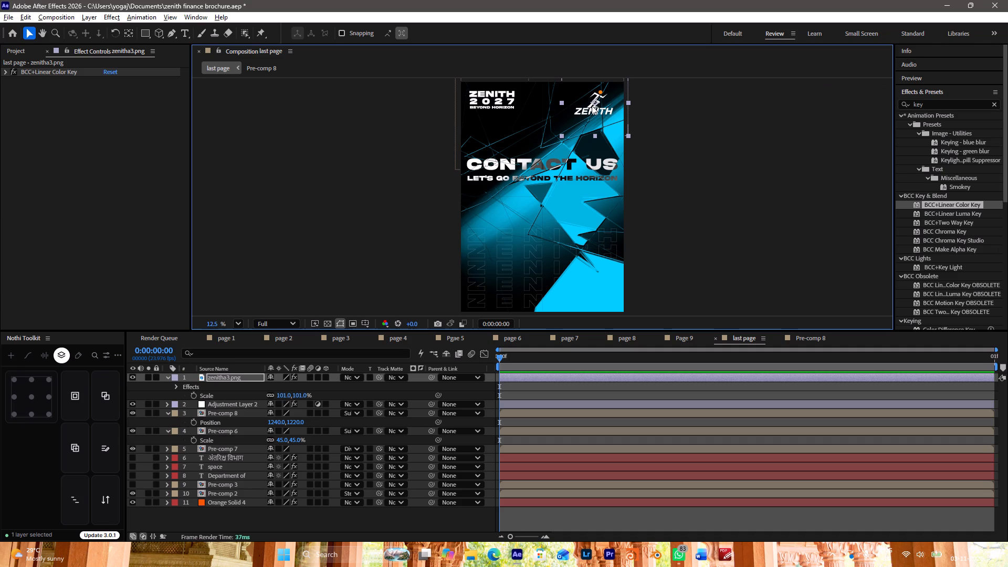
pyautogui.keyDown('ctrl'); pyautogui.scroll(5, 563, 138); pyautogui.keyUp('ctrl')
pyautogui.click(563, 138)
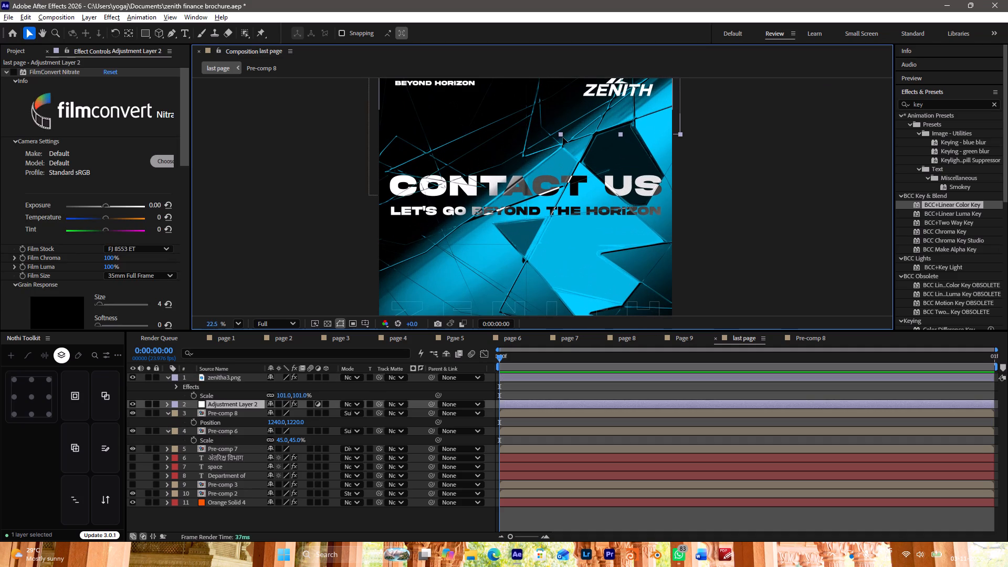
pyautogui.click(778, 181)
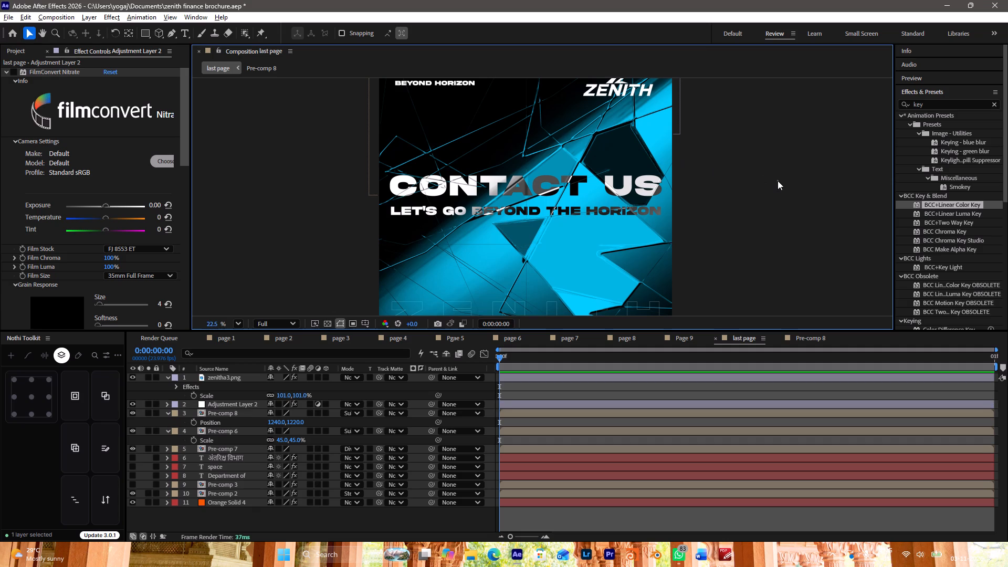
pyautogui.scroll(1, 778, 181)
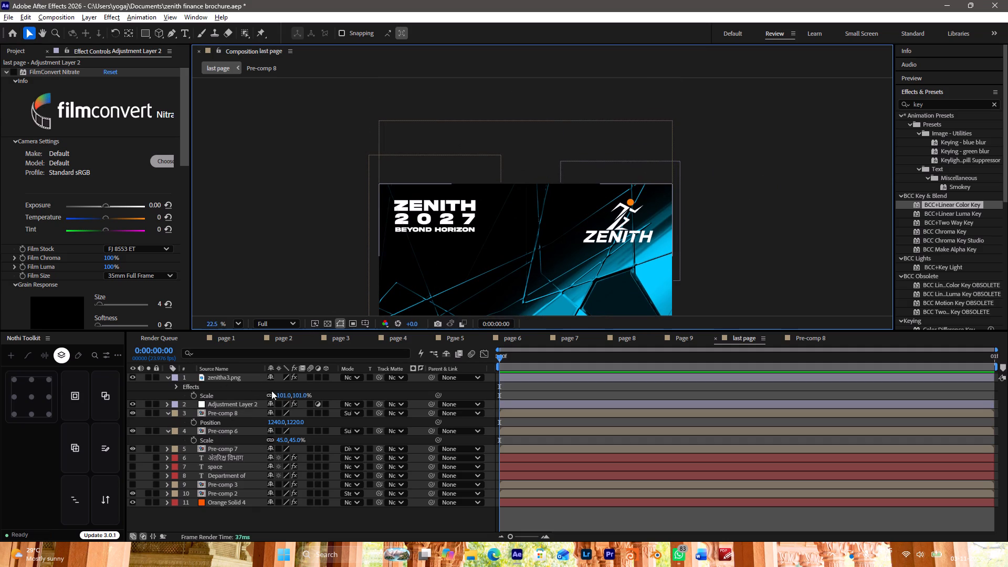
pyautogui.moveTo(286, 393); pyautogui.dragTo(276, 396)
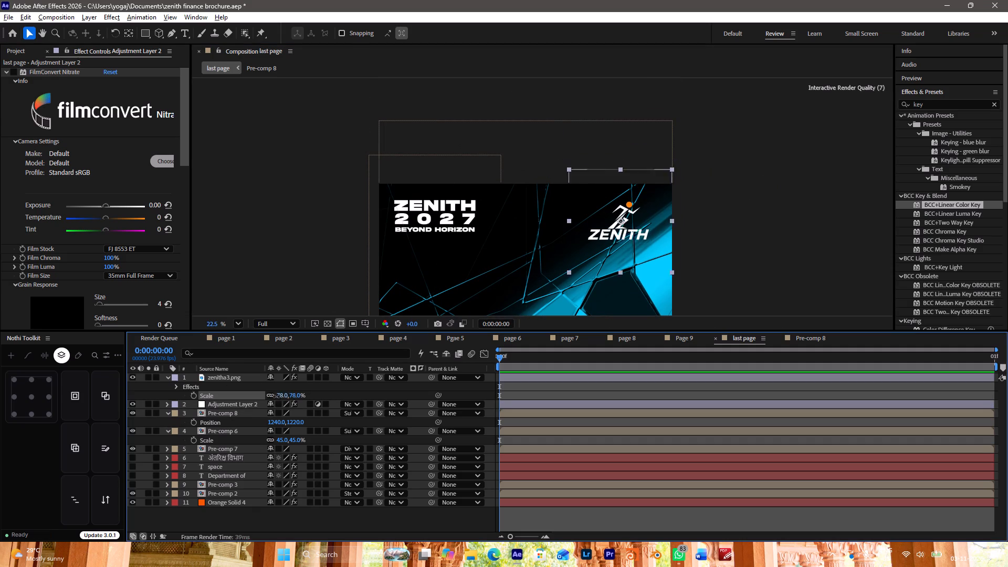
pyautogui.moveTo(276, 396); pyautogui.dragTo(279, 397)
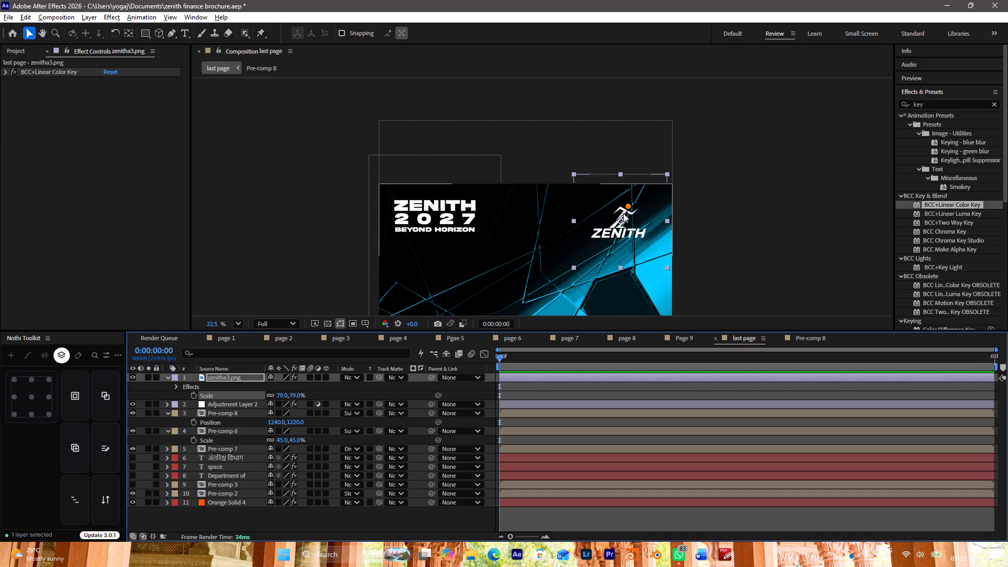
pyautogui.moveTo(621, 218); pyautogui.dragTo(630, 214)
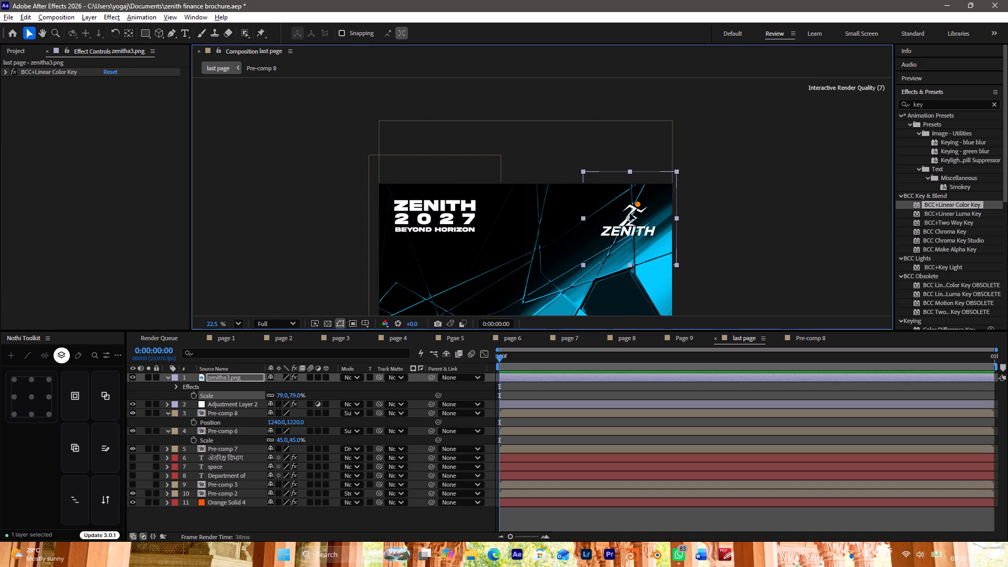
pyautogui.moveTo(630, 214); pyautogui.dragTo(628, 214)
# Set the blending mode of the zenitha3.png layer to Subtract.
pyautogui.click(350, 375)
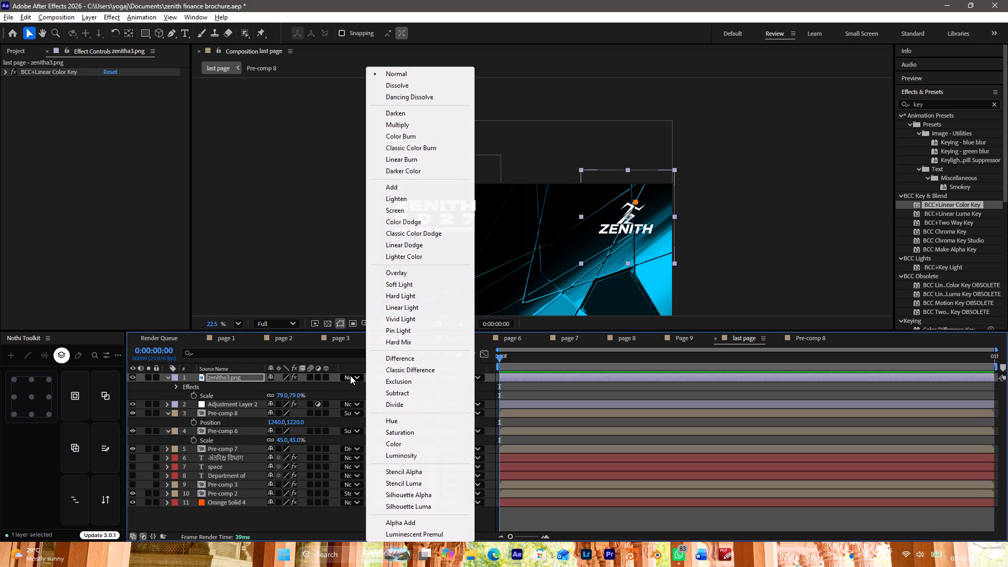
pyautogui.click(393, 396)
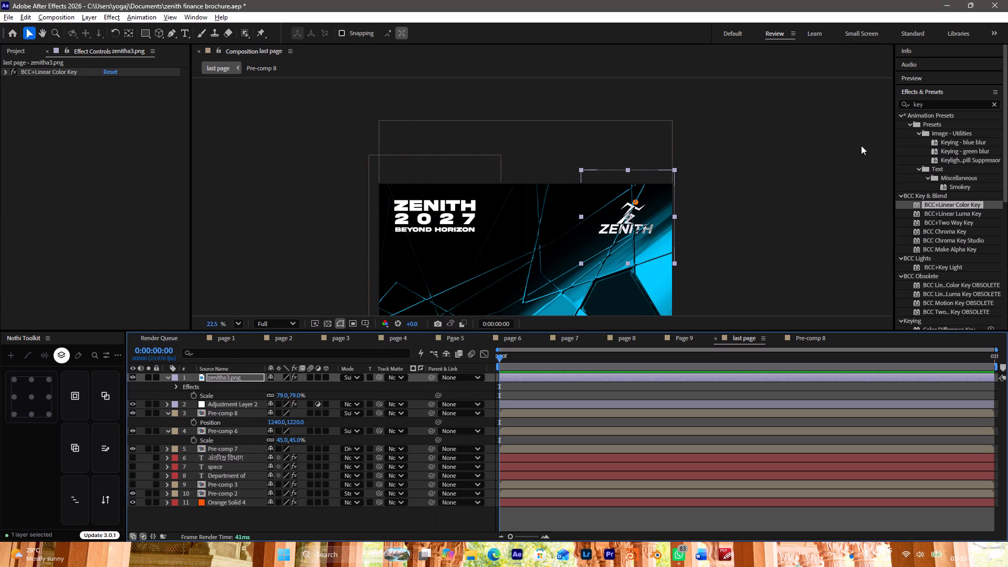
pyautogui.click(754, 202)
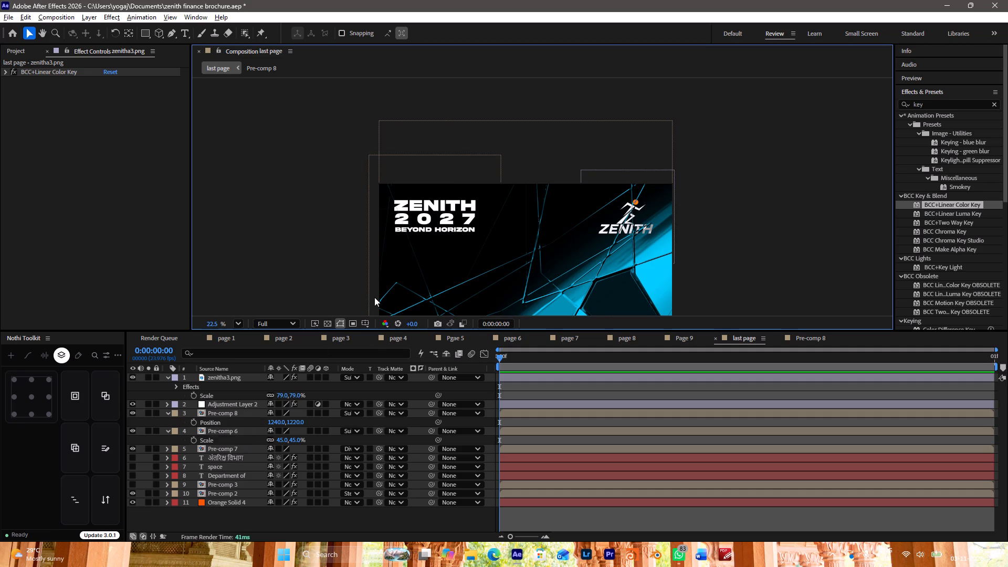
# Lower the Contact Us heading and tagline by setting the Pre-comp 8 layer's vertical position to 1373.
pyautogui.keyDown('ctrl'); pyautogui.scroll(-4, 376, 274); pyautogui.keyUp('ctrl')
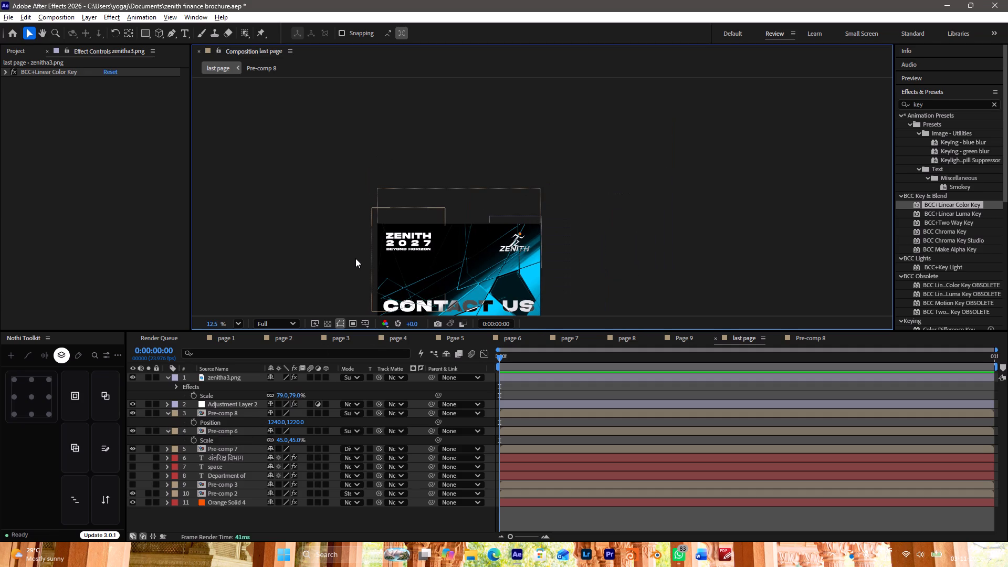
pyautogui.scroll(-2, 355, 258)
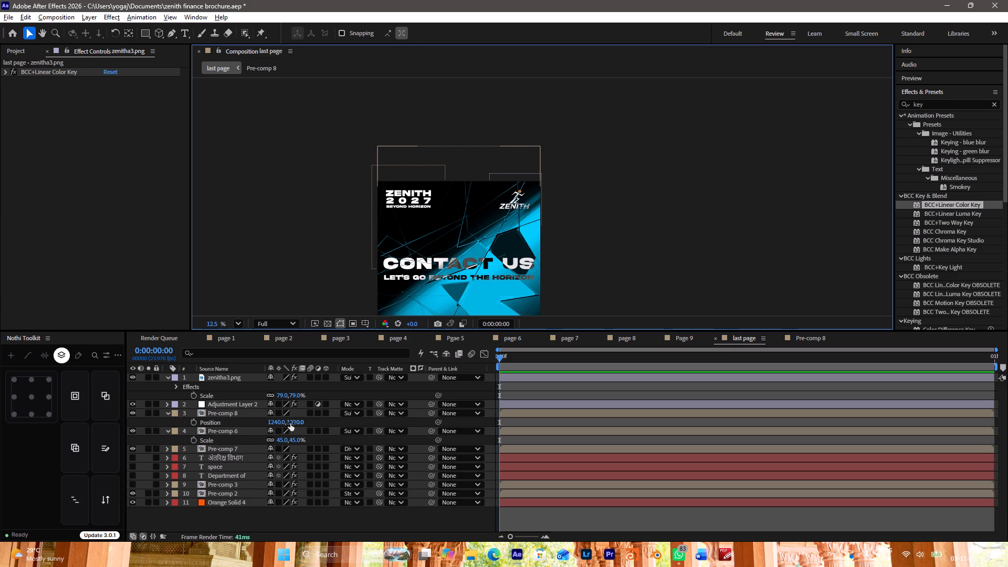
pyautogui.moveTo(293, 421); pyautogui.dragTo(355, 415)
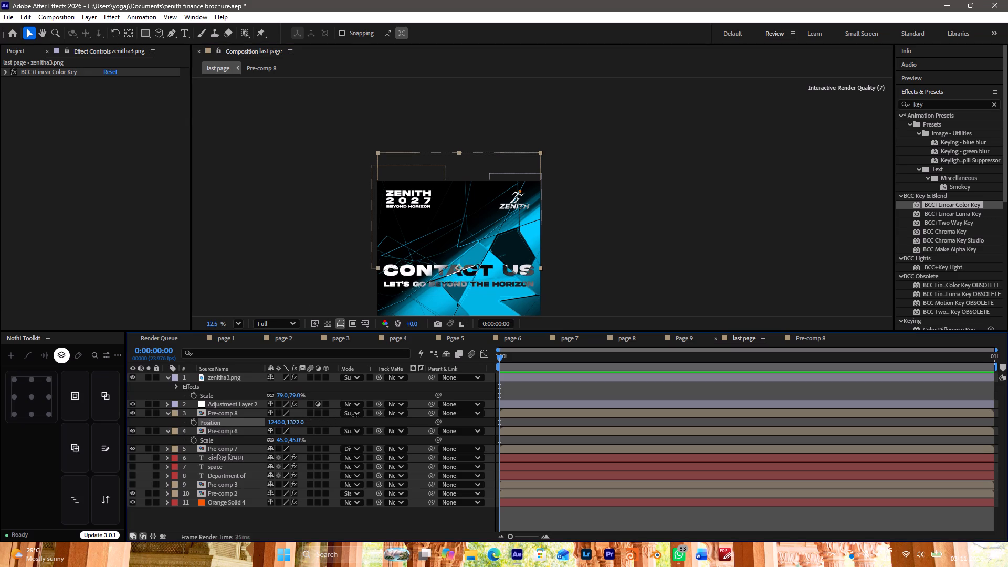
pyautogui.moveTo(355, 415); pyautogui.dragTo(387, 407)
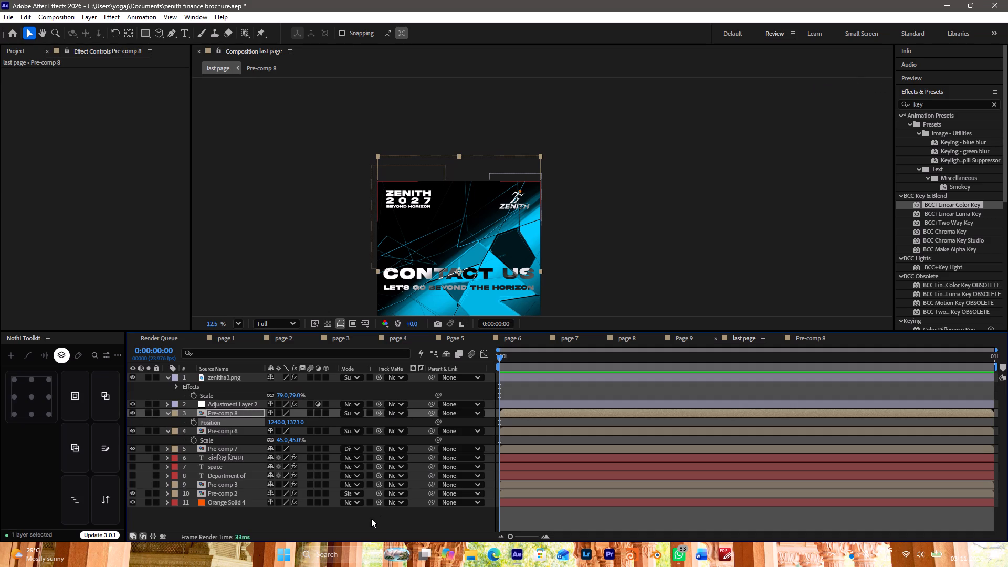
pyautogui.click(371, 518)
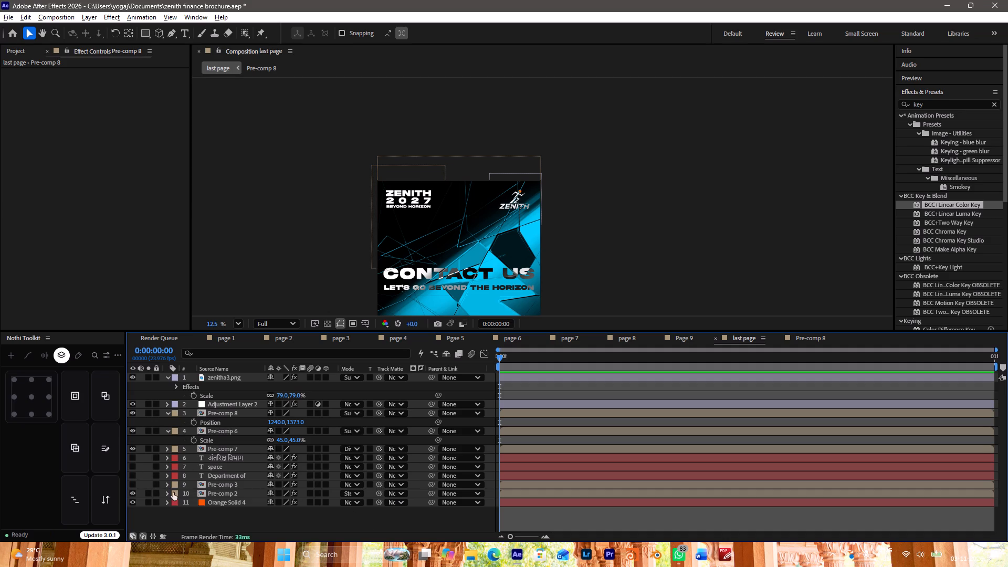
# Hide the Orange Solid 4 background layer.
pyautogui.click(132, 501)
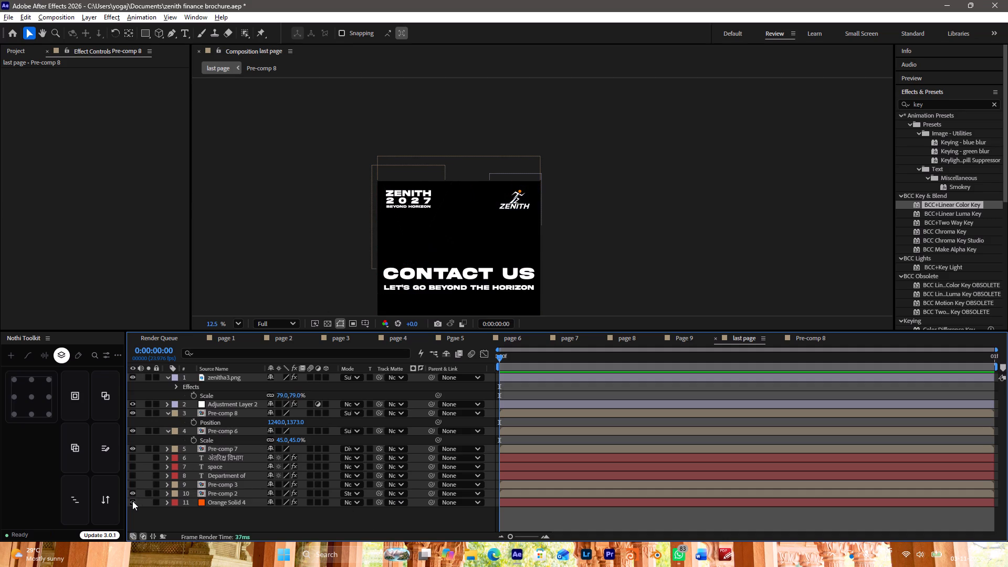
# Add a new text layer reading "finance head" below the tagline on the last page.
pyautogui.scroll(-2, 324, 188)
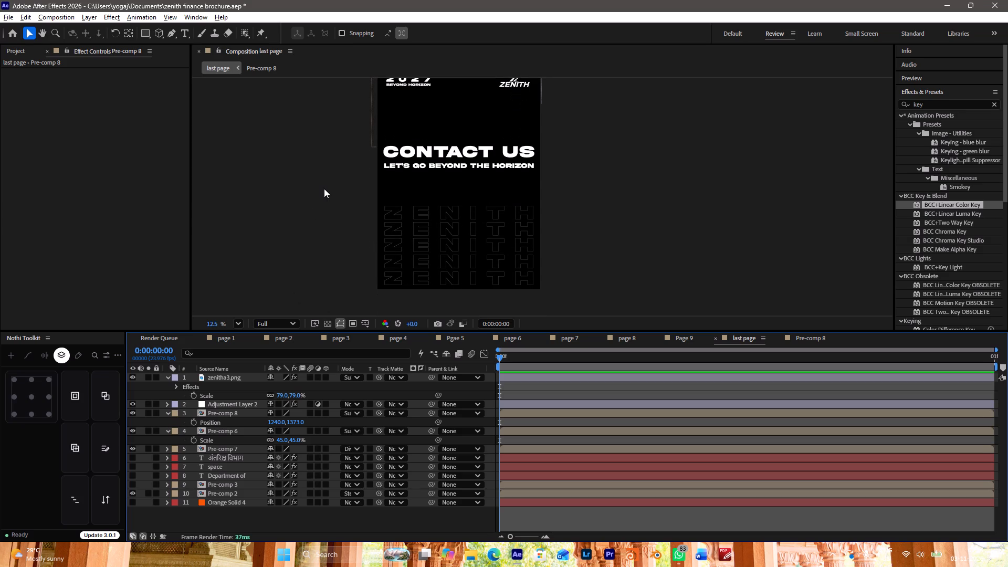
pyautogui.scroll(-1, 324, 188)
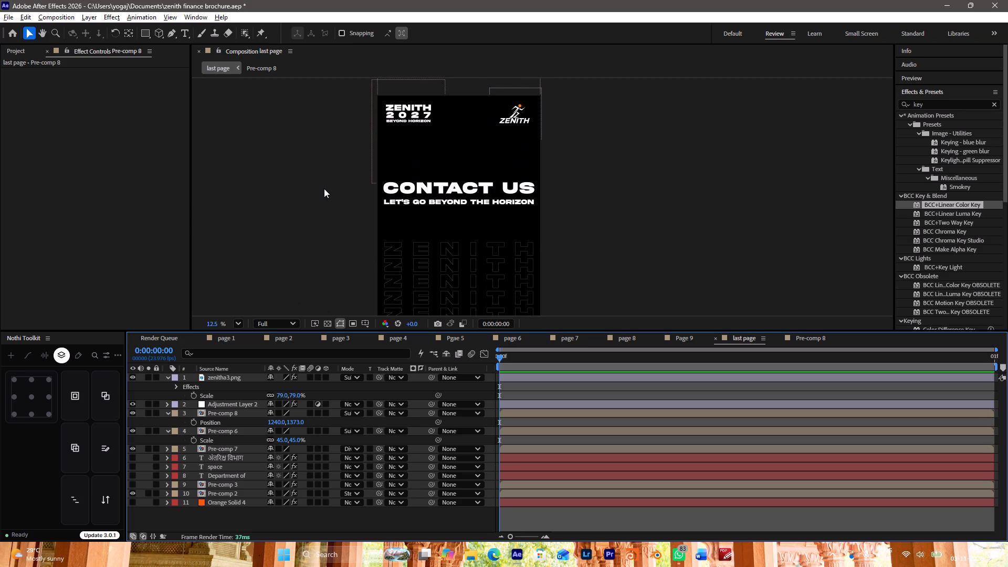
pyautogui.scroll(-1, 324, 188)
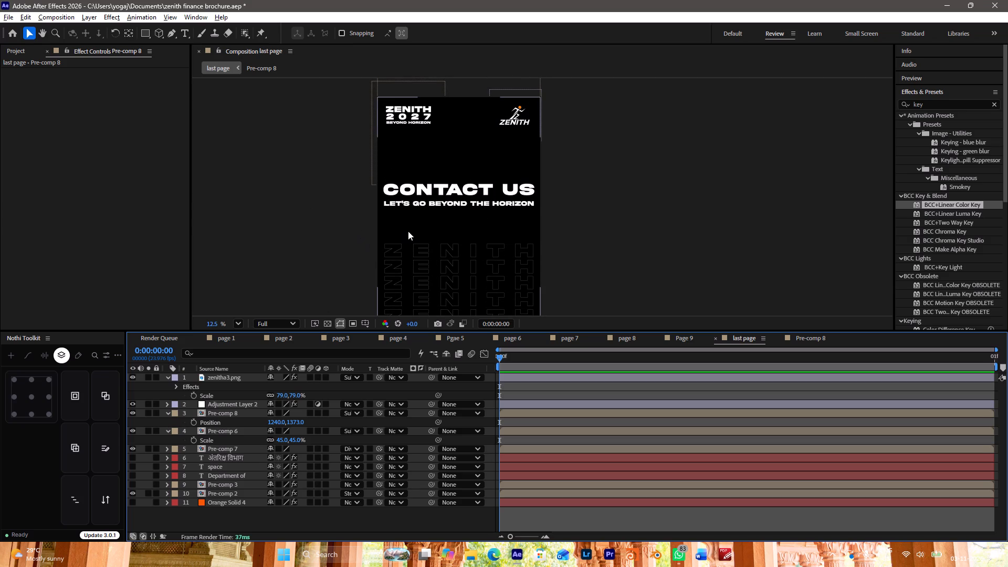
pyautogui.hotkey('ctrl', 't')
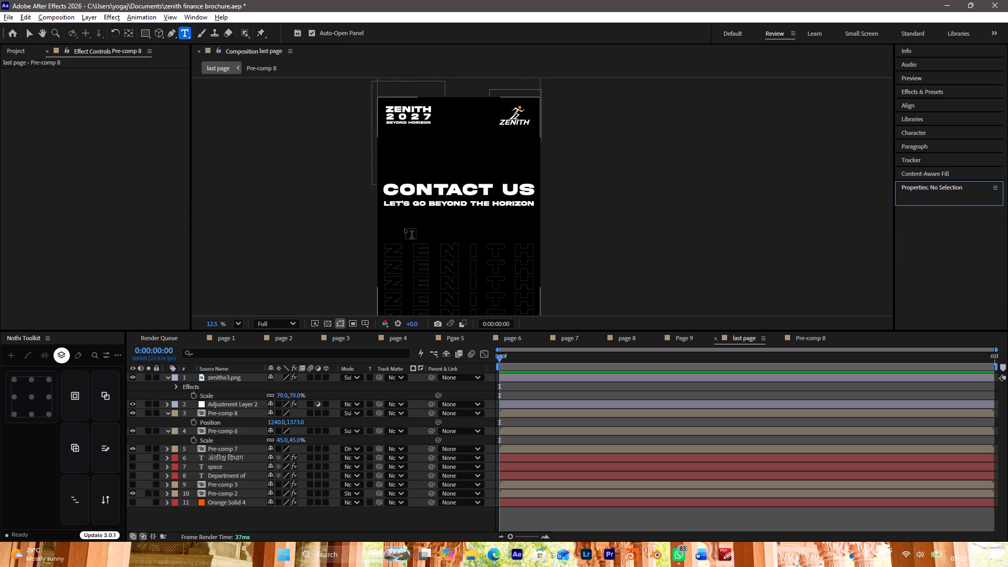
pyautogui.click(405, 229)
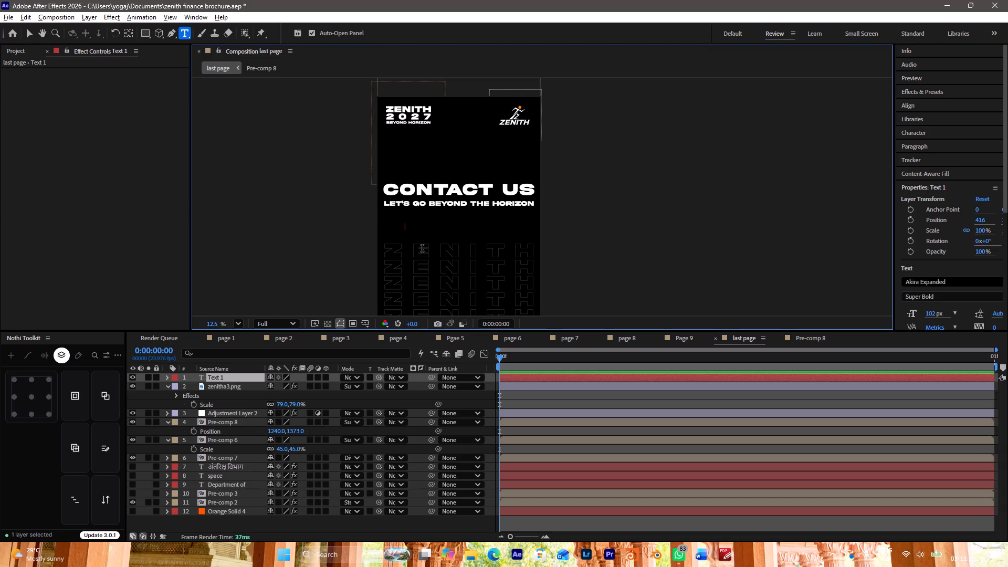
pyautogui.write('finance head')
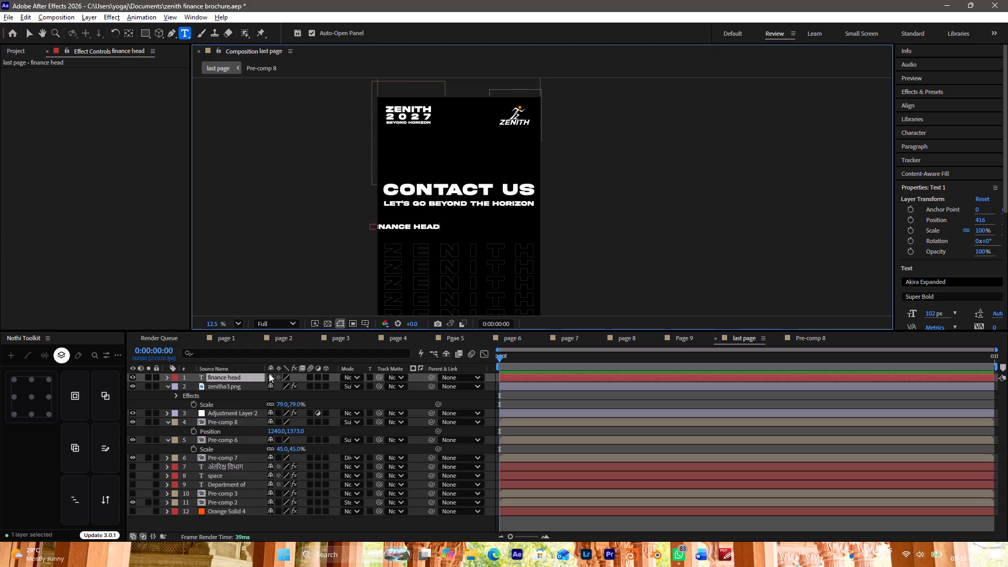
# Align the finance head text with the heading's left edge by setting its horizontal position to 632.8.
pyautogui.click(250, 380)
pyautogui.press('p')
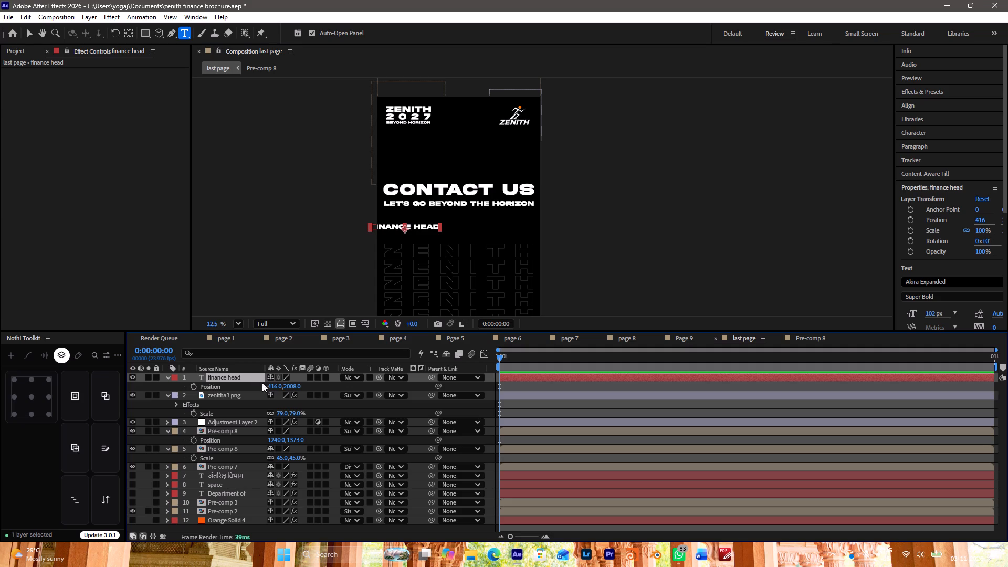
pyautogui.moveTo(273, 385); pyautogui.dragTo(369, 384)
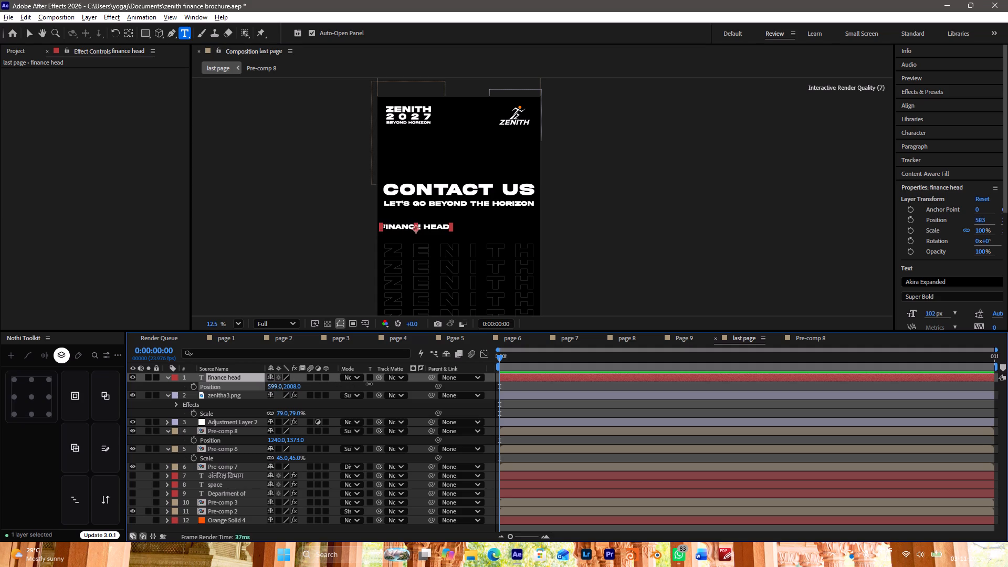
pyautogui.moveTo(369, 384); pyautogui.dragTo(383, 385)
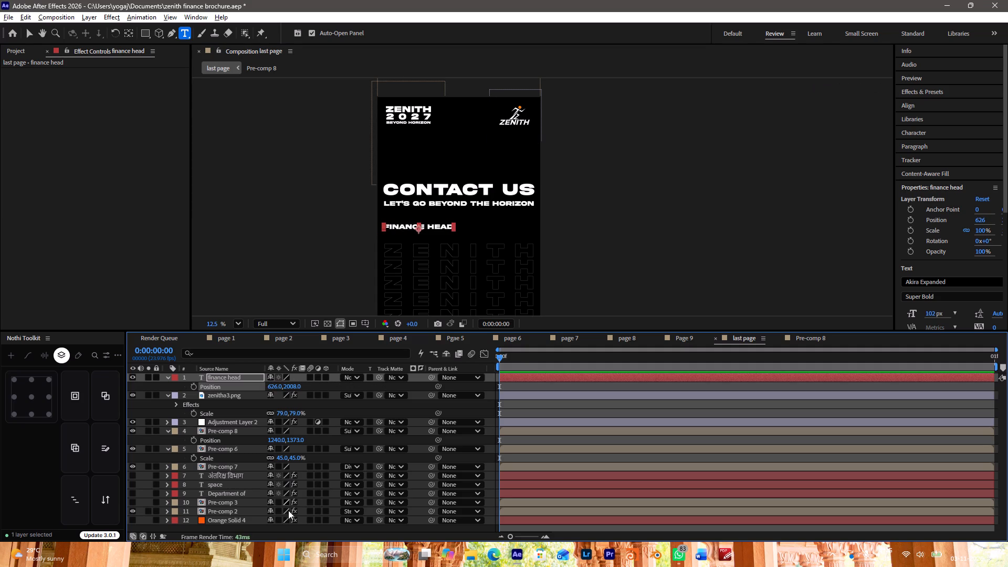
pyautogui.click(290, 531)
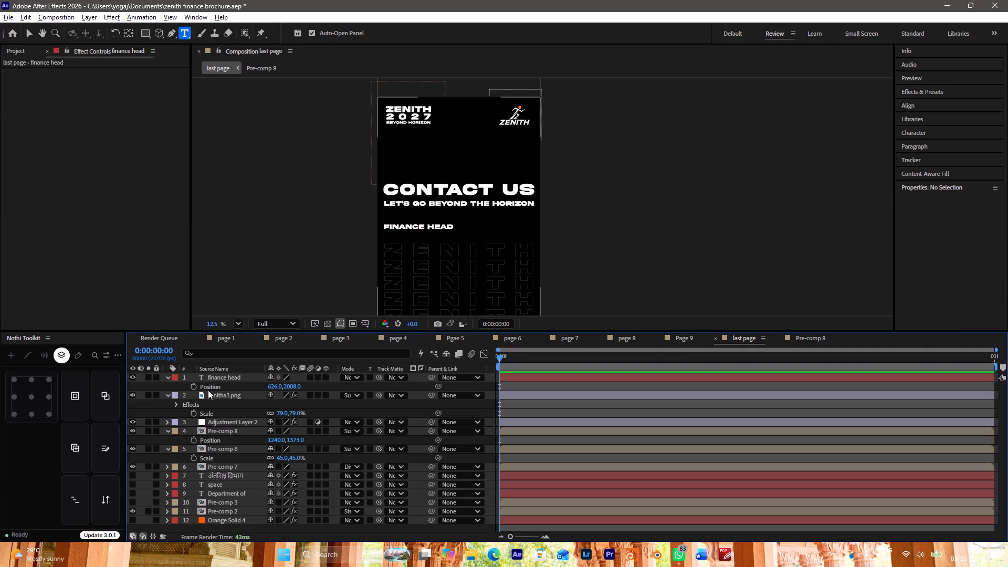
pyautogui.keyDown('ctrl'); pyautogui.moveTo(274, 390); pyautogui.dragTo(282, 393); pyautogui.keyUp('ctrl')
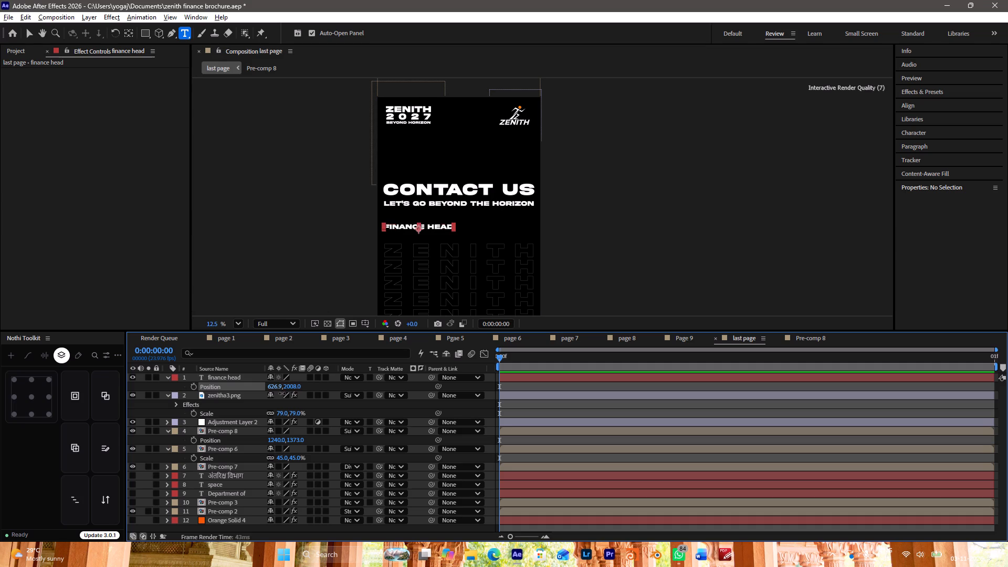
pyautogui.keyDown('ctrl'); pyautogui.moveTo(282, 393); pyautogui.dragTo(294, 396); pyautogui.keyUp('ctrl')
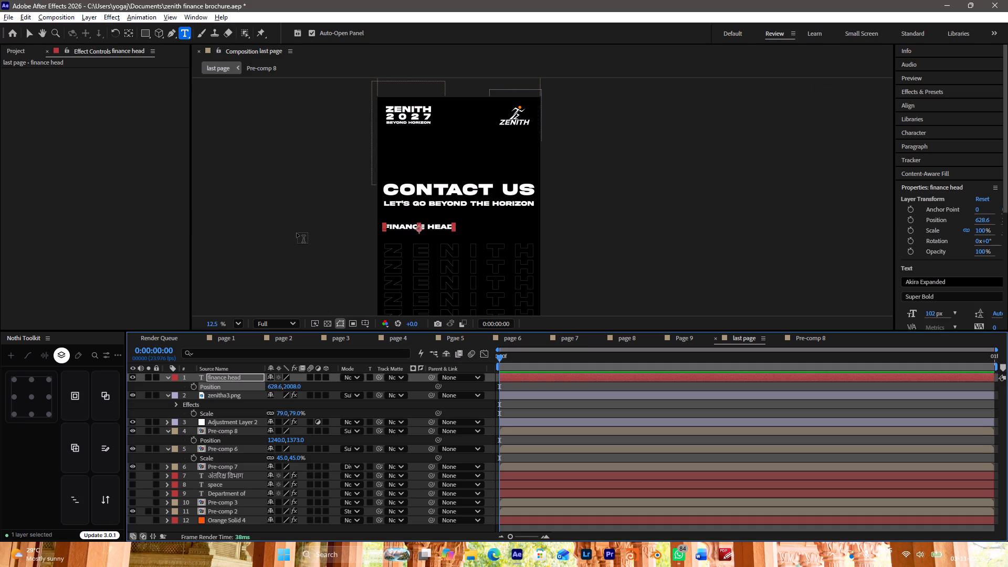
pyautogui.press('v')
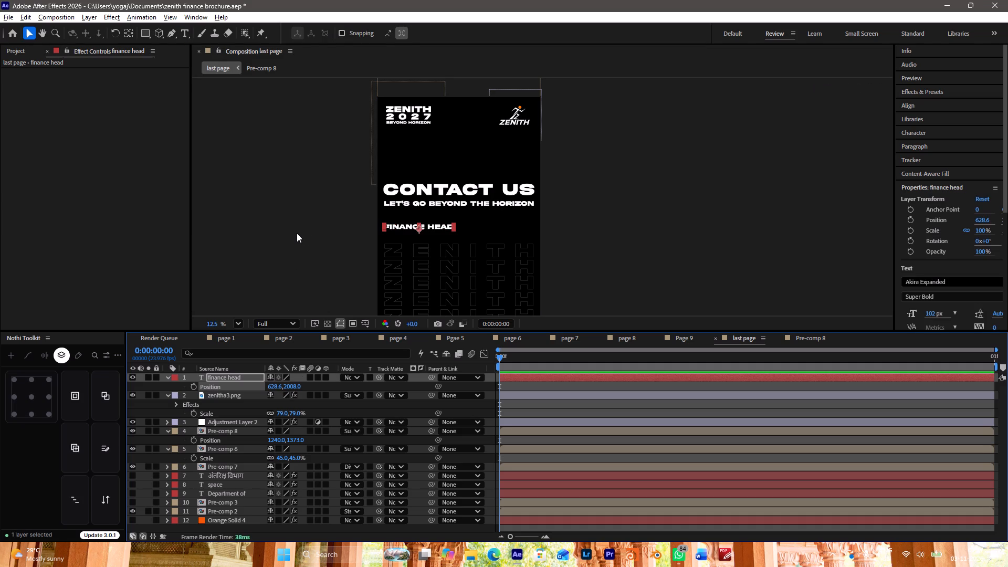
pyautogui.click(297, 233)
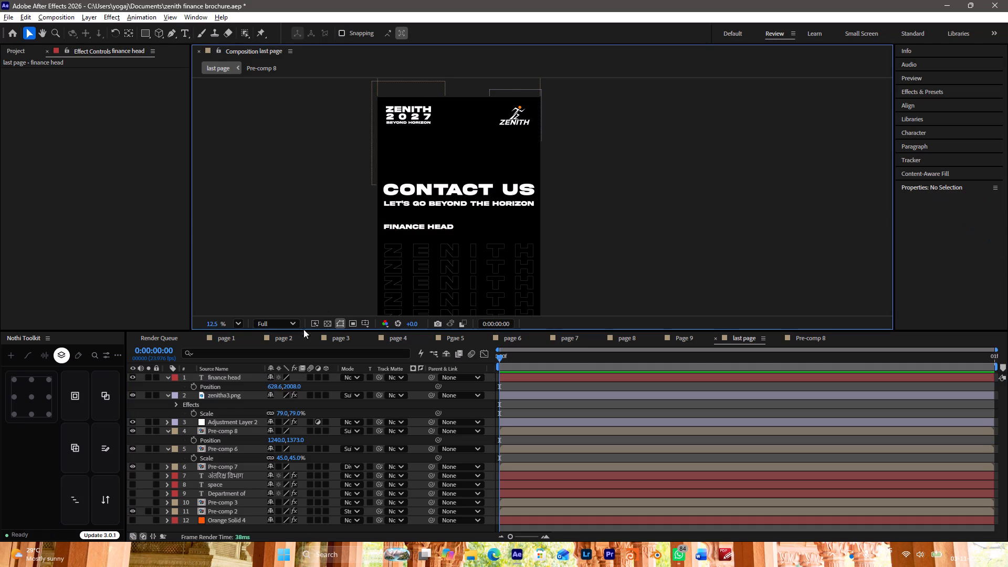
pyautogui.keyDown('ctrl'); pyautogui.moveTo(268, 385); pyautogui.dragTo(293, 388); pyautogui.keyUp('ctrl')
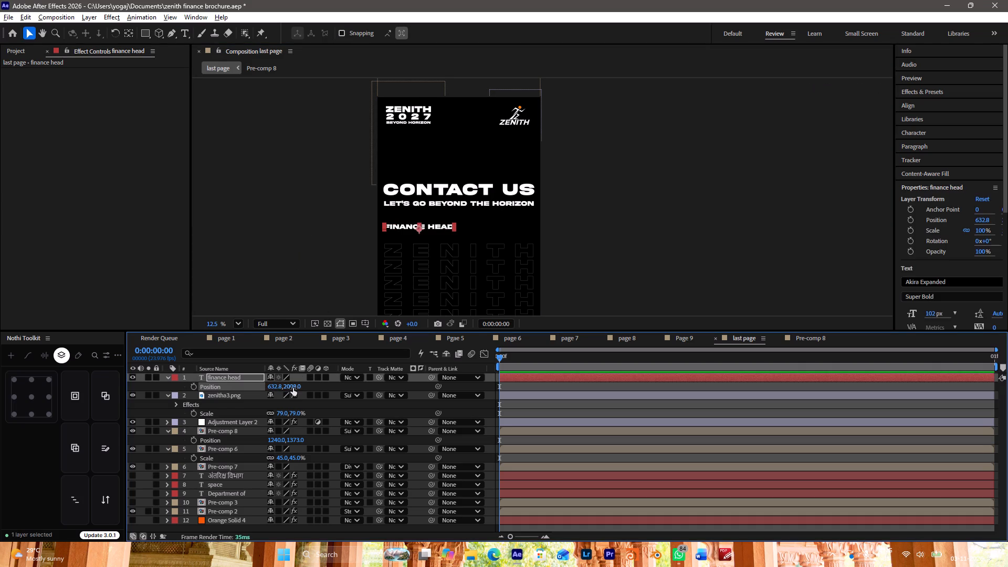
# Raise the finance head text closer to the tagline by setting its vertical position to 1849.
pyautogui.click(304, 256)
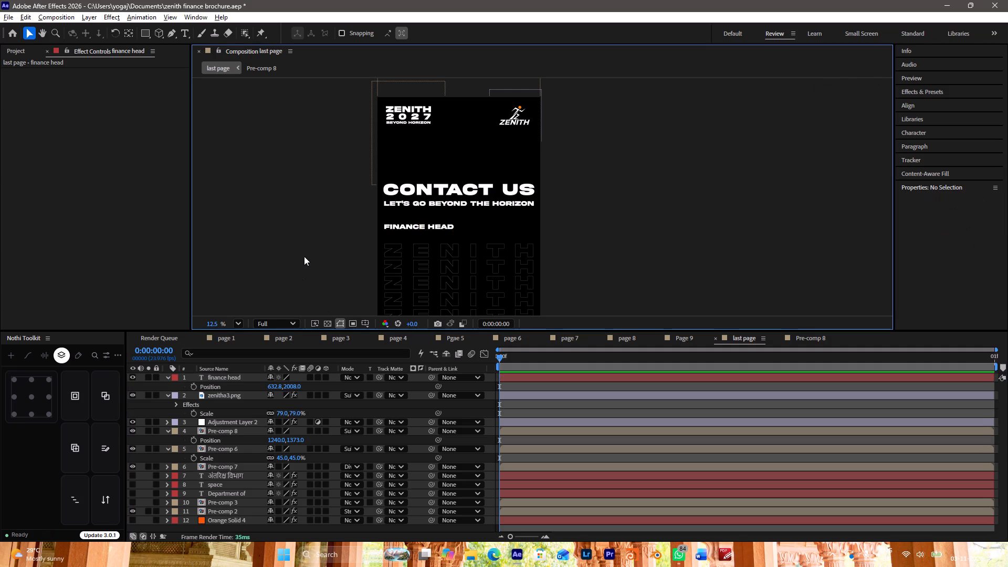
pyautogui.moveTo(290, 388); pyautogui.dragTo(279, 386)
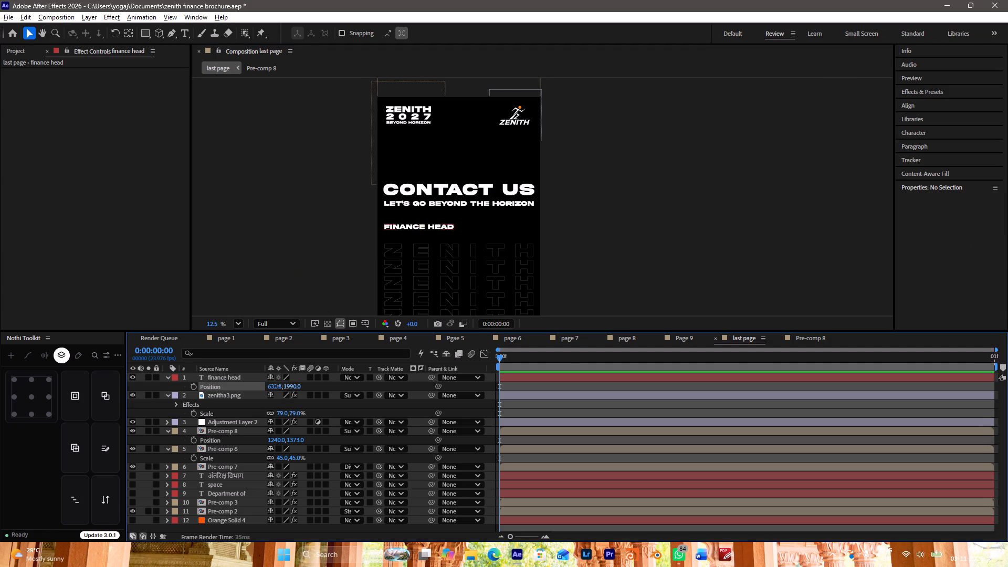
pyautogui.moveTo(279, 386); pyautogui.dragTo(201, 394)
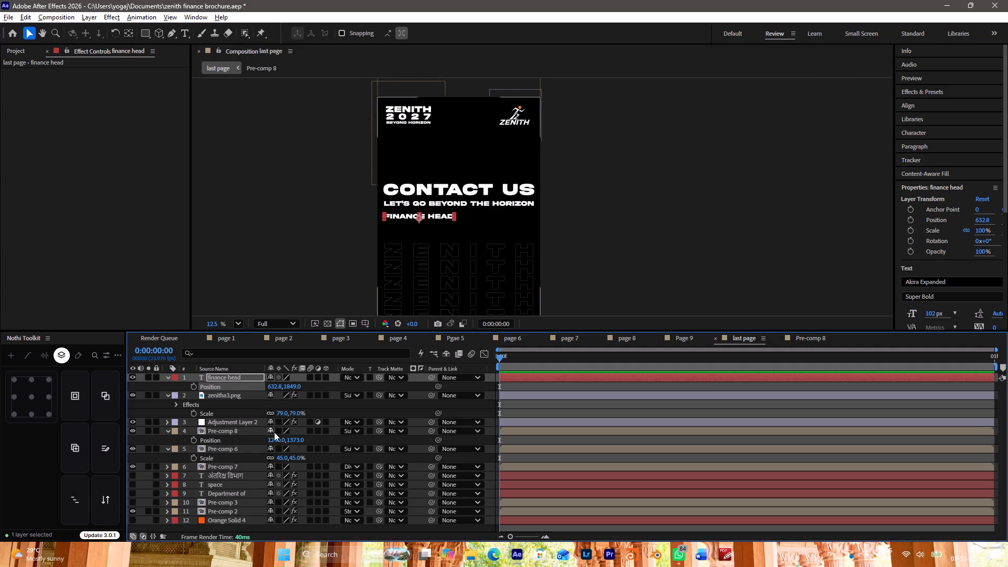
# Raise the Contact Us heading and tagline by setting the Pre-comp 8 layer's vertical position to 943.
pyautogui.moveTo(301, 442); pyautogui.dragTo(113, 432)
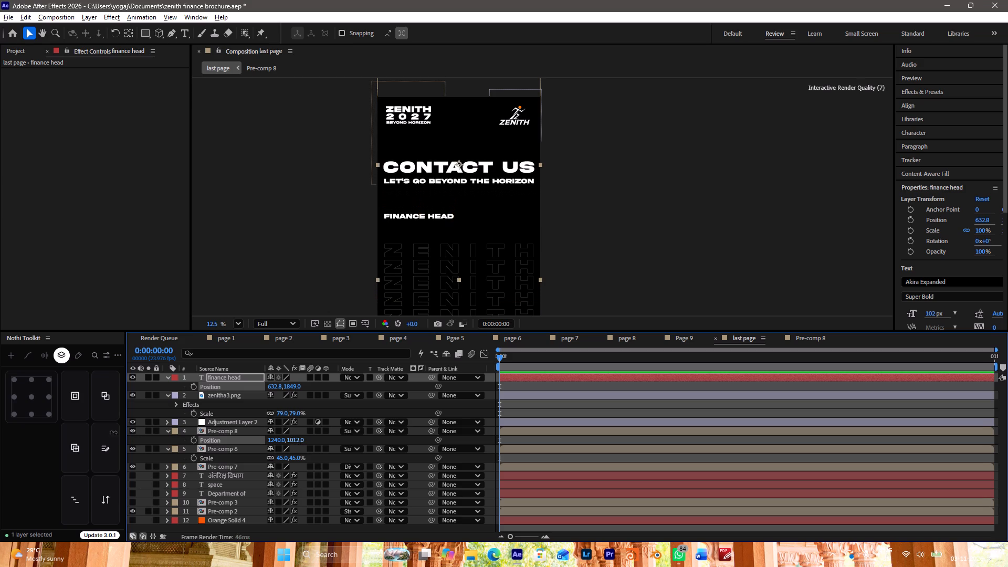
pyautogui.moveTo(113, 432); pyautogui.dragTo(91, 426)
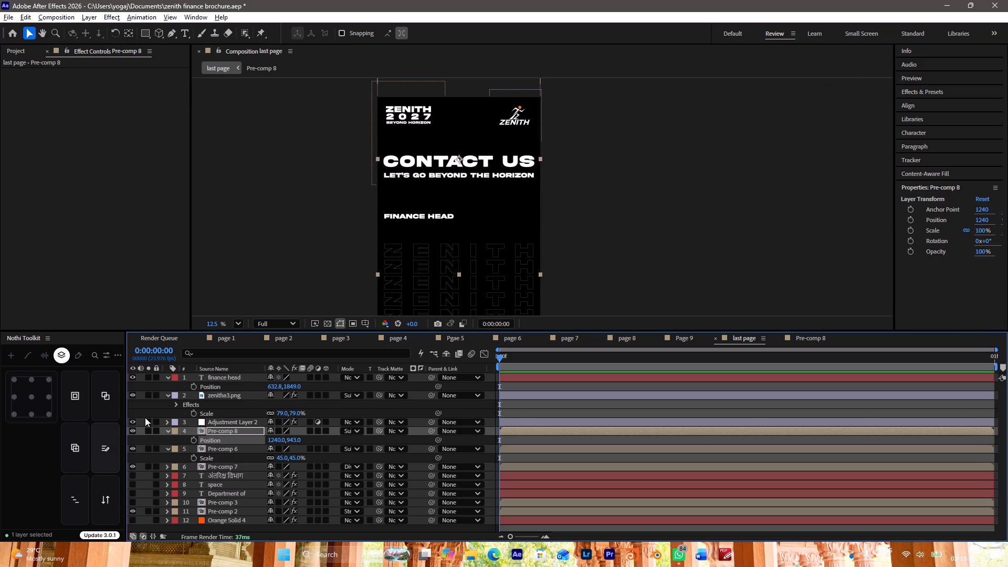
# Move the finance head text up toward the raised tagline, to a vertical position of about 1736.
pyautogui.click(247, 379)
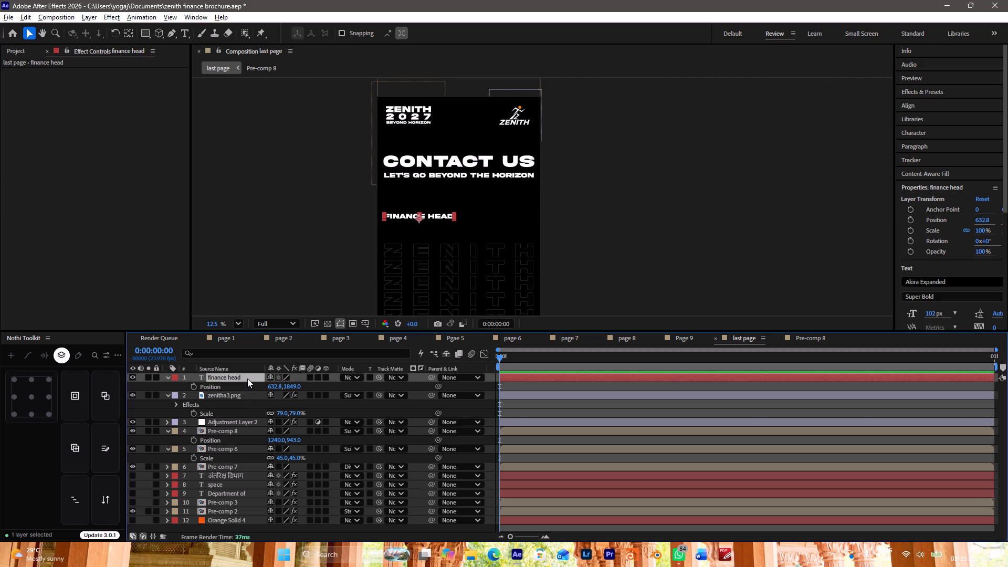
pyautogui.moveTo(290, 385); pyautogui.dragTo(238, 378)
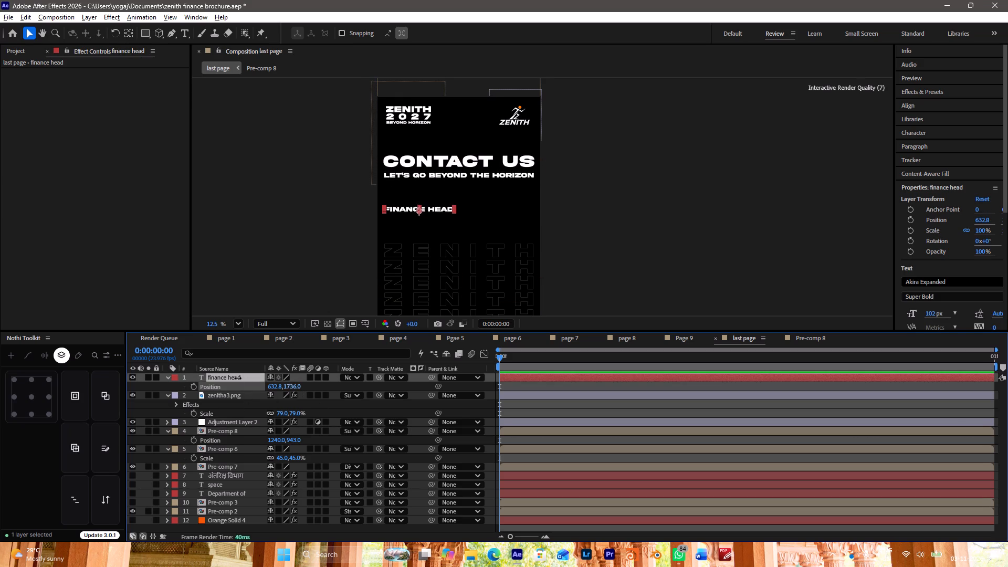
# Move the finance head text up to just below the tagline by setting its vertical position to 1496, and deselect it.
pyautogui.moveTo(238, 378); pyautogui.dragTo(119, 371)
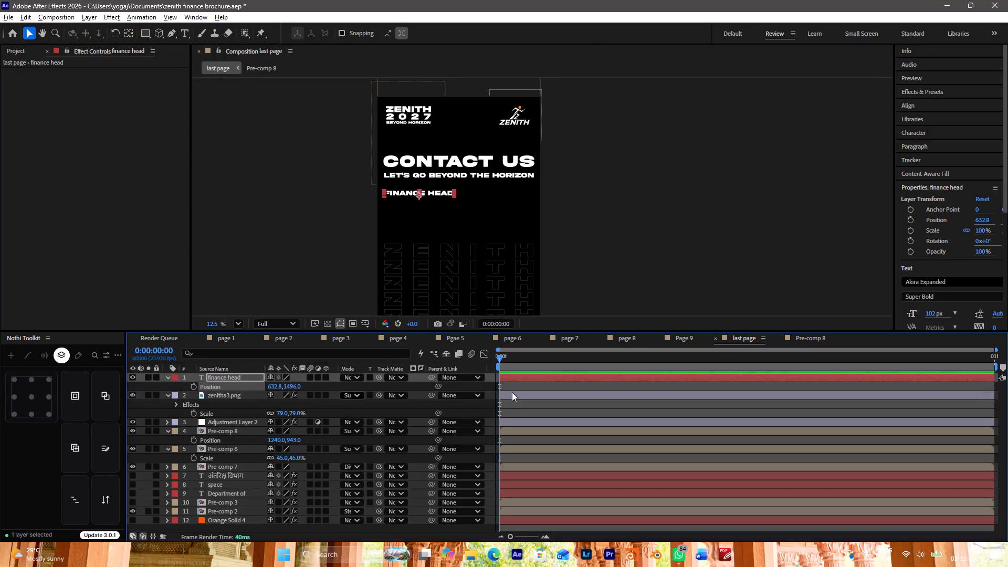
pyautogui.click(502, 383)
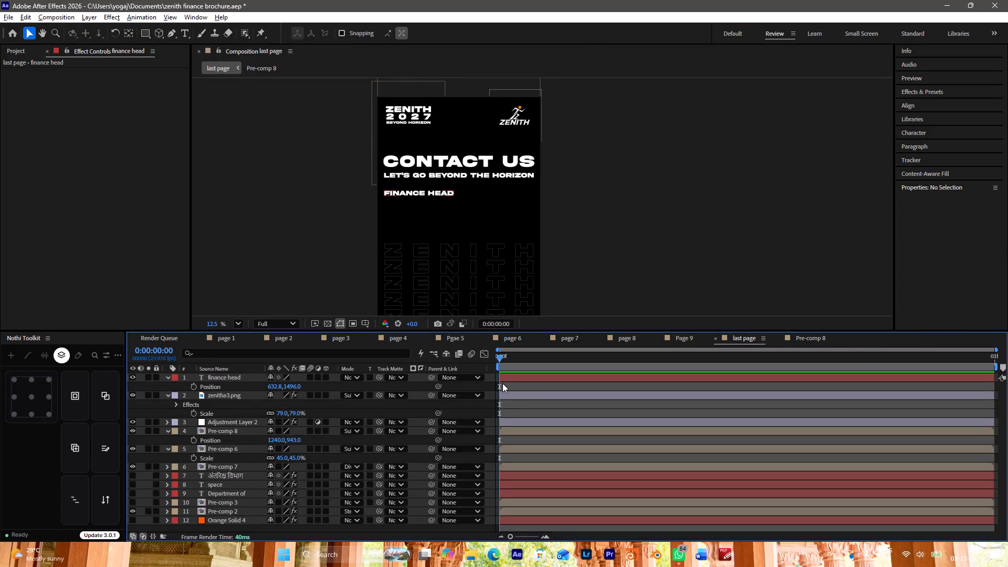
# Switch from After Effects to another open application window.
pyautogui.hotkey('alt', 'Tab')
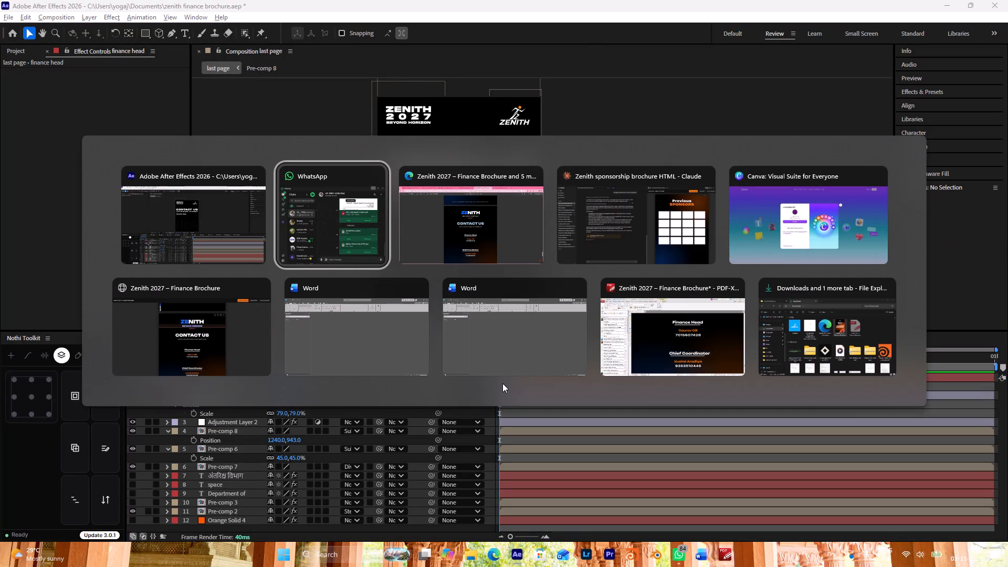
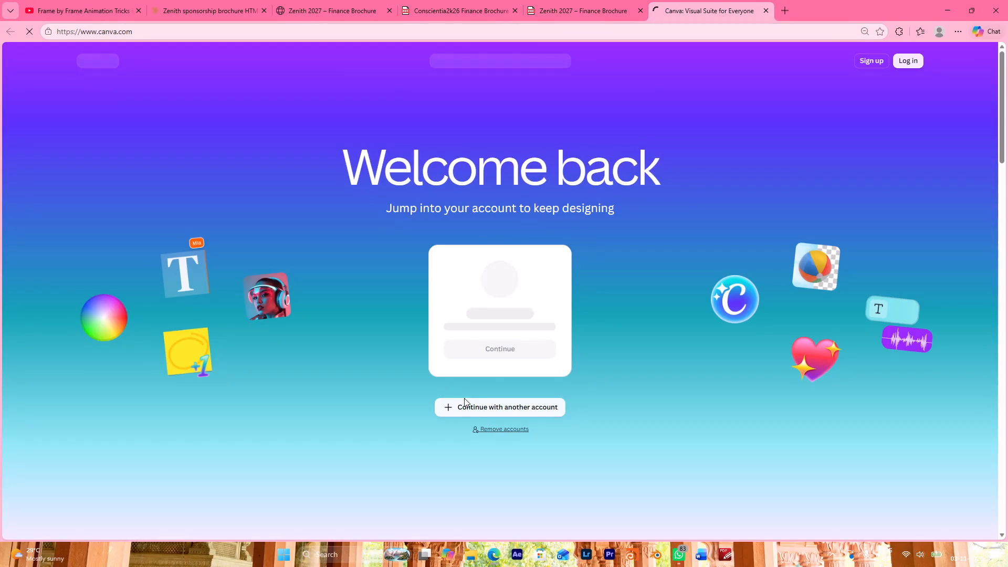
# Log in to Canva with another account through the email option, submitting the account's email address.
pyautogui.click(472, 408)
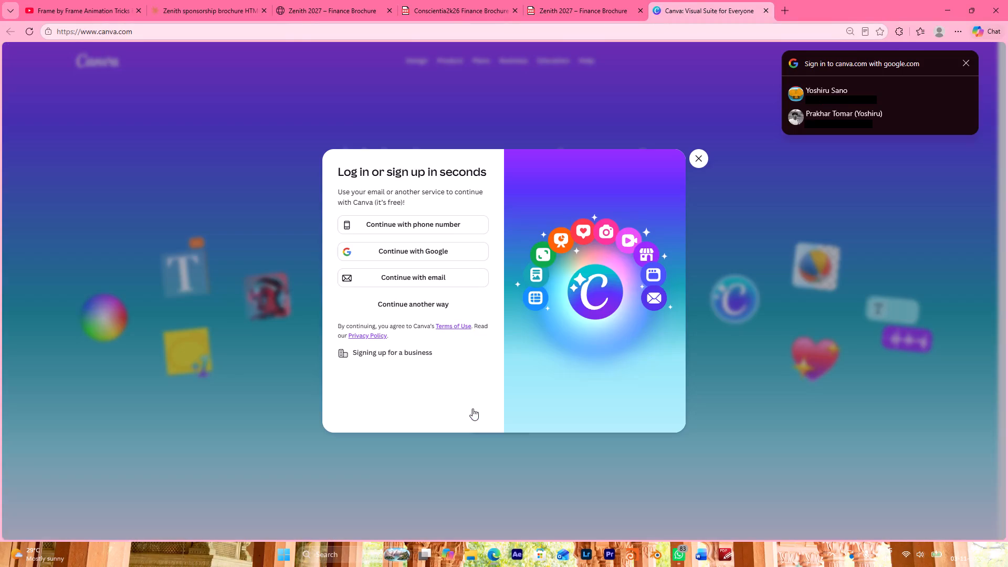
pyautogui.click(403, 276)
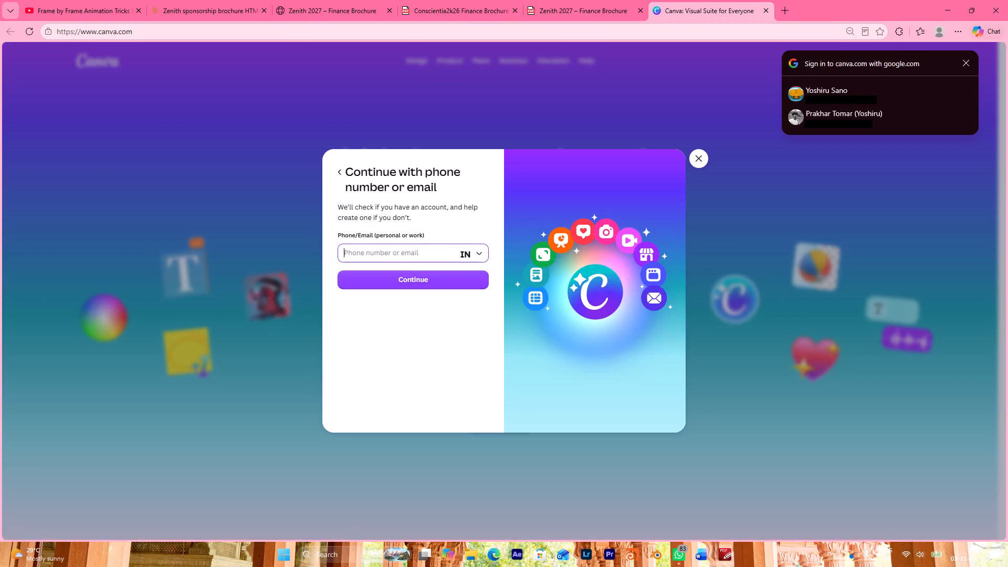
pyautogui.hotkey('ctrl', 'v')
pyautogui.press('Return')
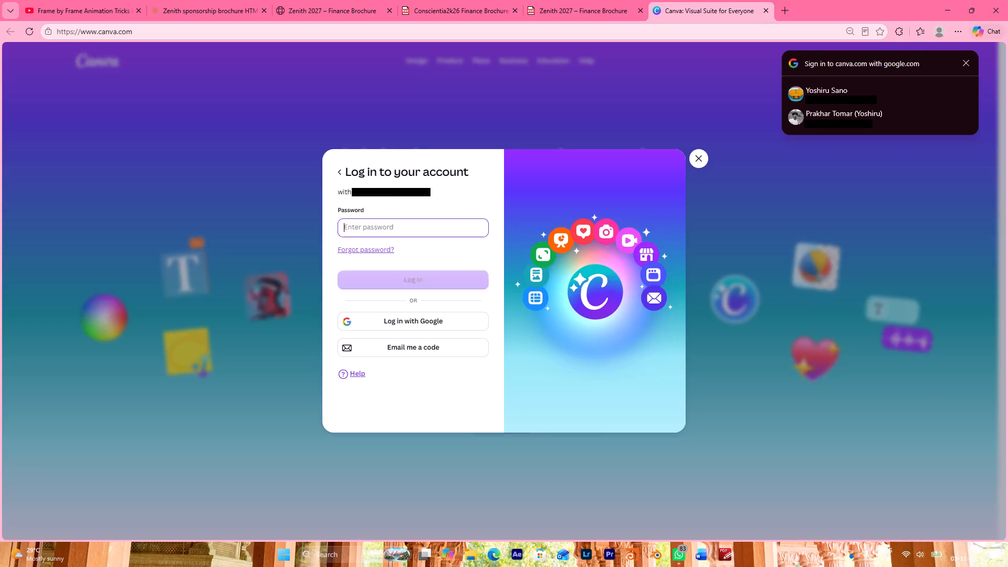
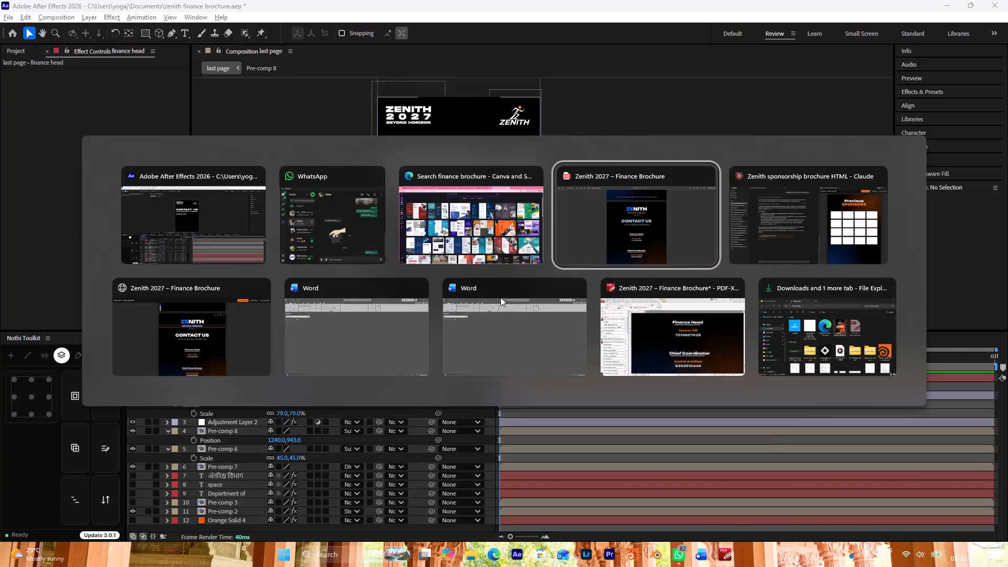
# Copy the finance head's name and phone number from the brochure PDF in Edge into a new After Effects text layer below the Finance Head label.
pyautogui.moveTo(528, 380); pyautogui.dragTo(470, 369)
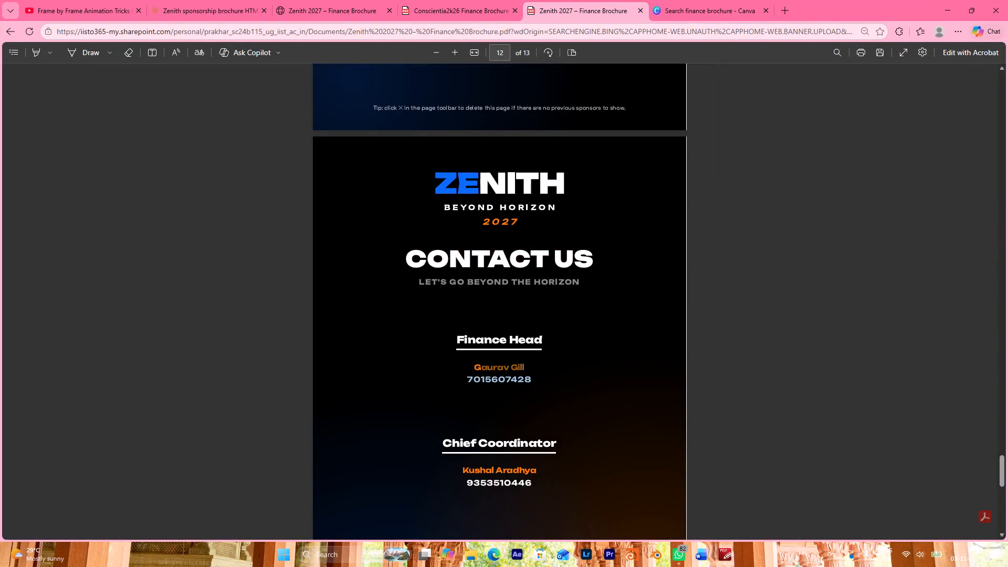
pyautogui.moveTo(470, 369); pyautogui.dragTo(468, 366)
pyautogui.hotkey('ctrl', 'c')
pyautogui.hotkey('alt', 'Tab')
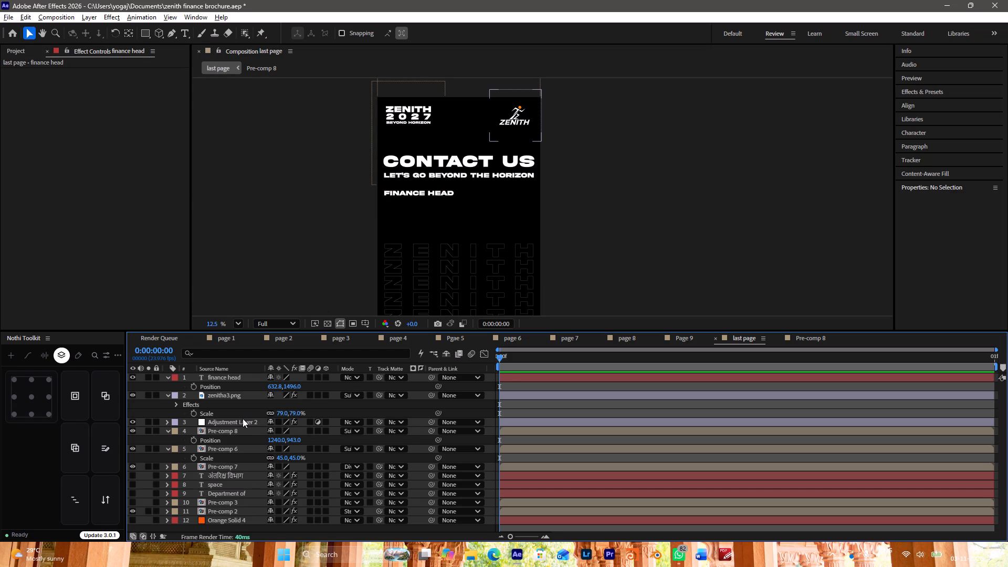
pyautogui.hotkey('ctrl', 't')
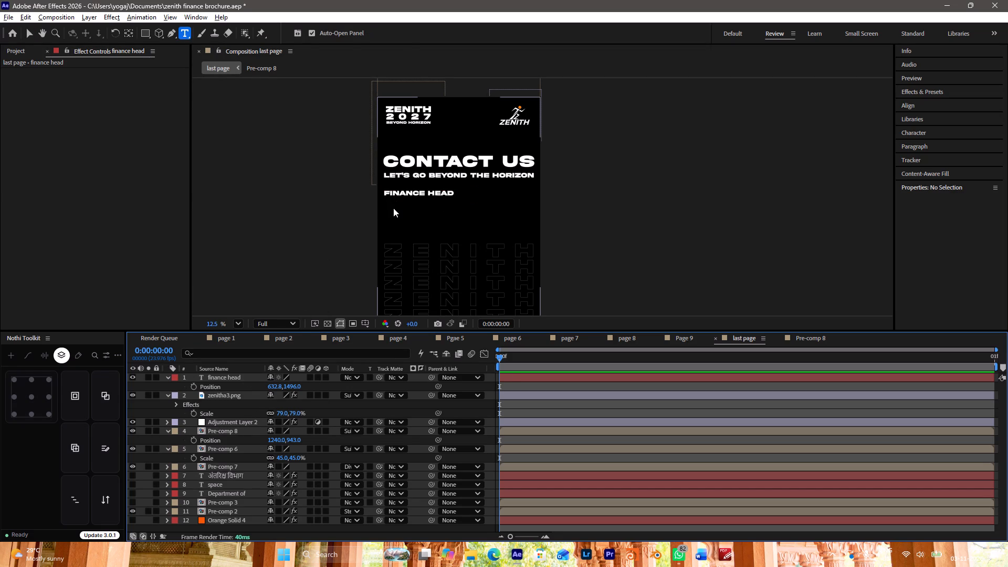
pyautogui.click(398, 215)
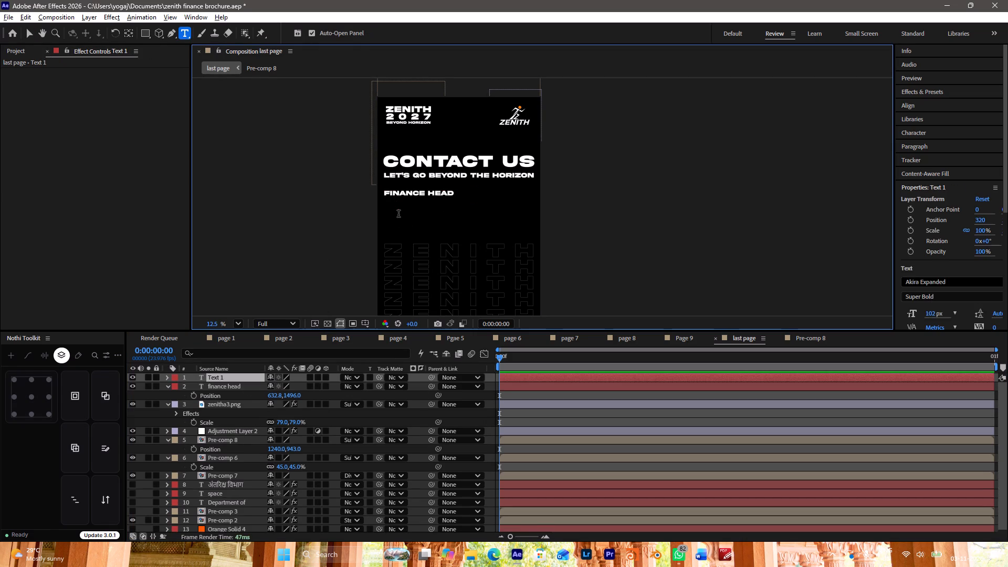
pyautogui.hotkey('ctrl', 'v')
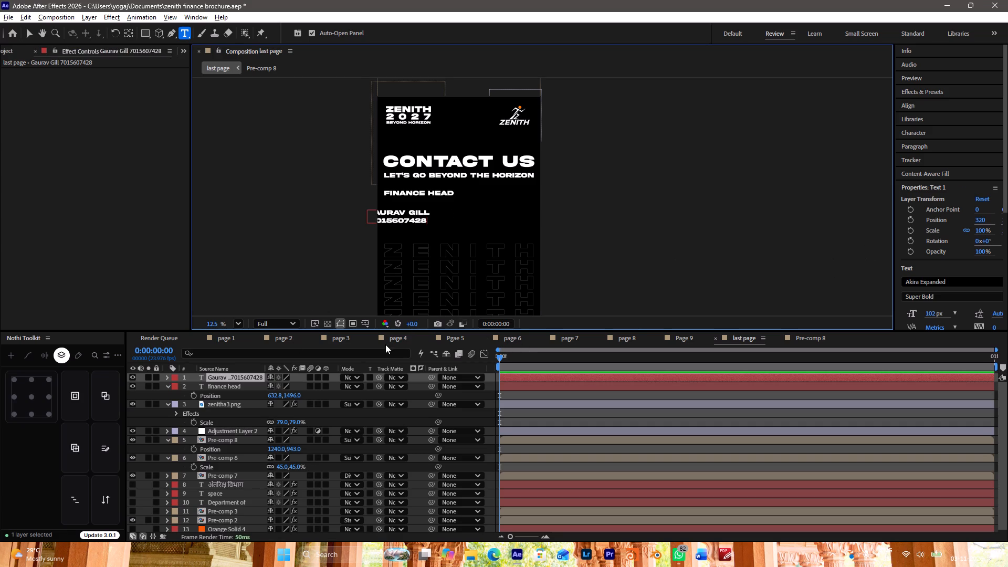
# Position the name and phone number text under the Finance Head label at 623, 1662.
pyautogui.click(239, 379)
pyautogui.press('p')
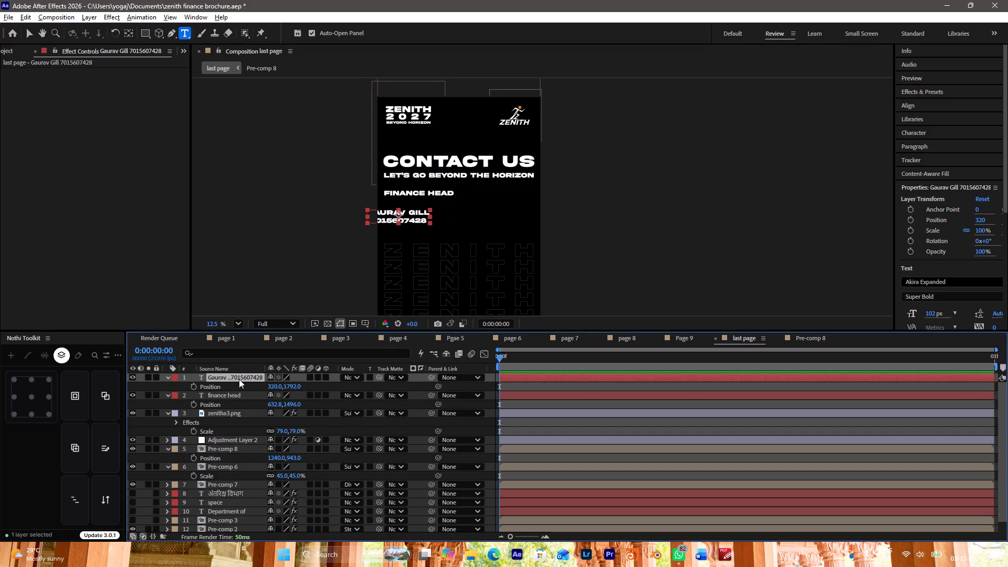
pyautogui.moveTo(289, 386); pyautogui.dragTo(290, 384)
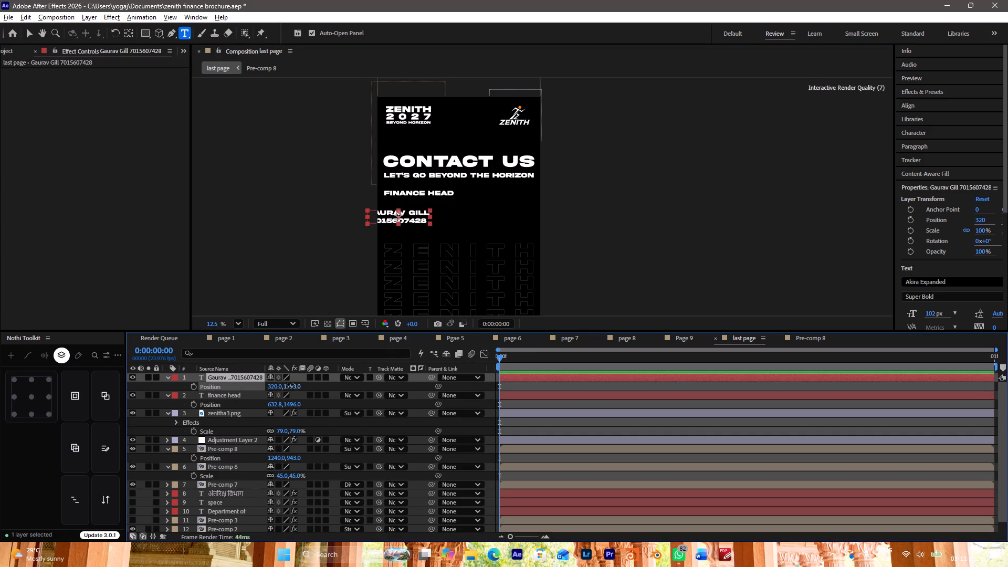
pyautogui.moveTo(290, 384); pyautogui.dragTo(213, 394)
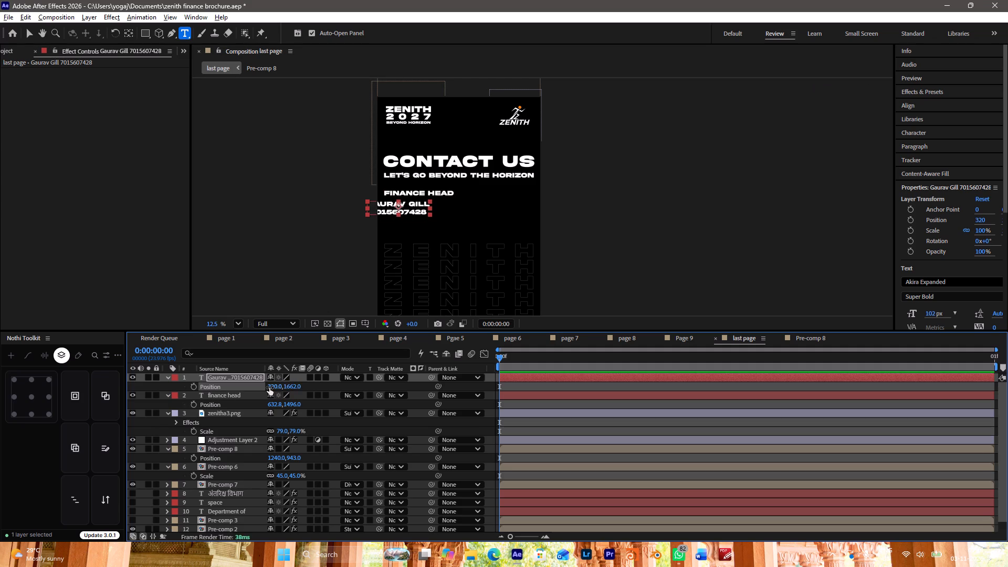
pyautogui.moveTo(269, 387); pyautogui.dragTo(425, 411)
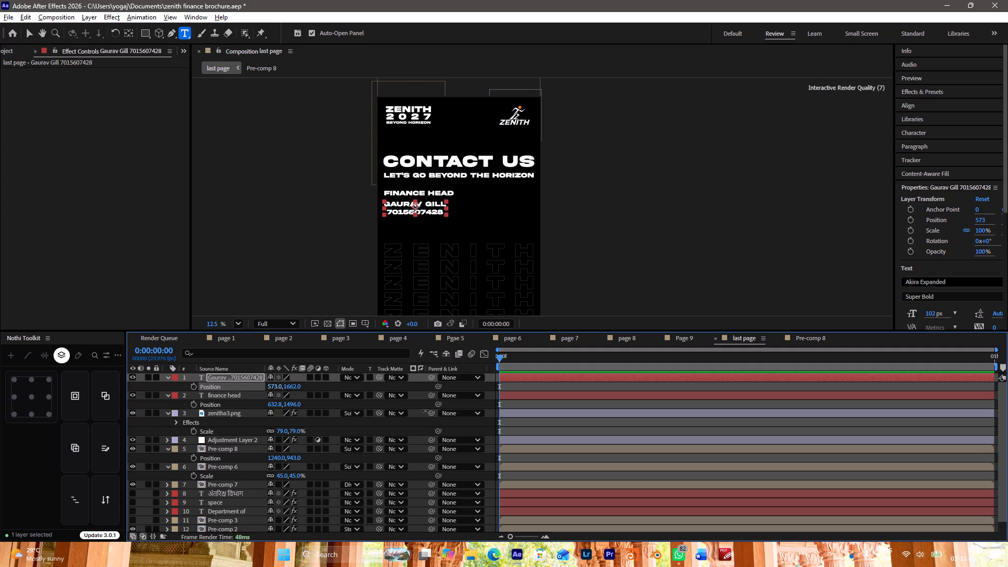
pyautogui.moveTo(425, 411); pyautogui.dragTo(451, 417)
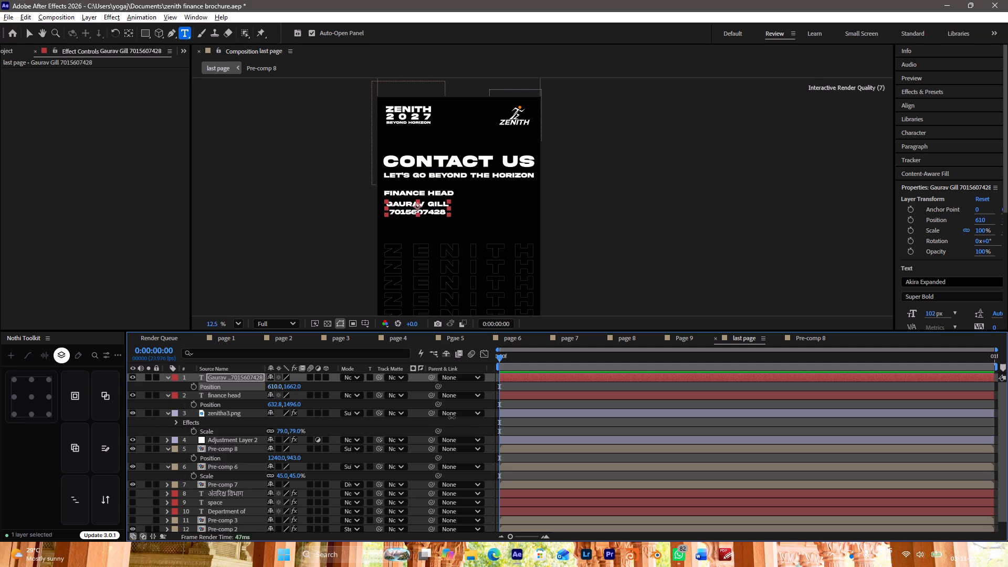
pyautogui.moveTo(451, 417); pyautogui.dragTo(459, 418)
pyautogui.click(532, 384)
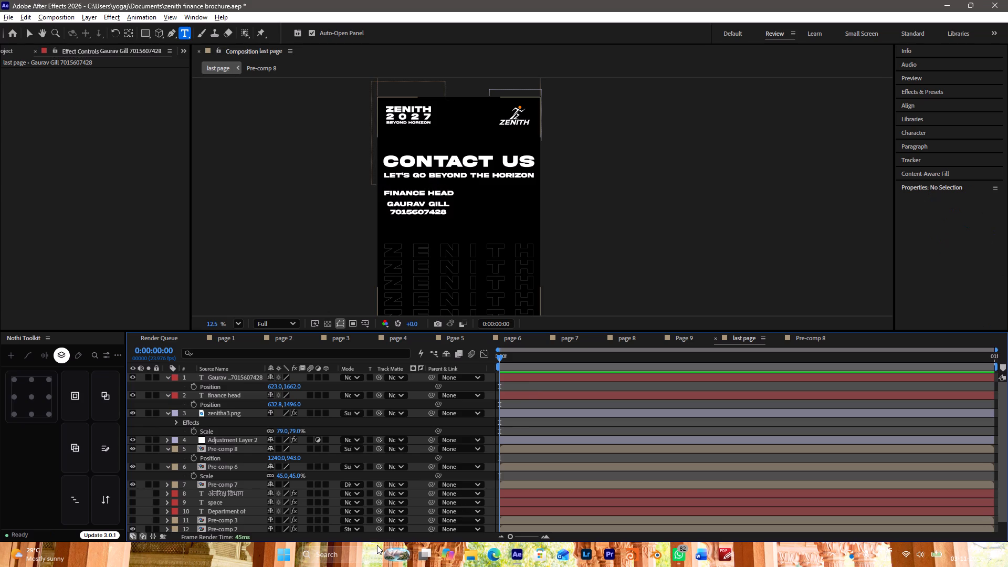
# Reduce the font size of the Finance Head label so it is smaller than the name below it.
pyautogui.click(239, 393)
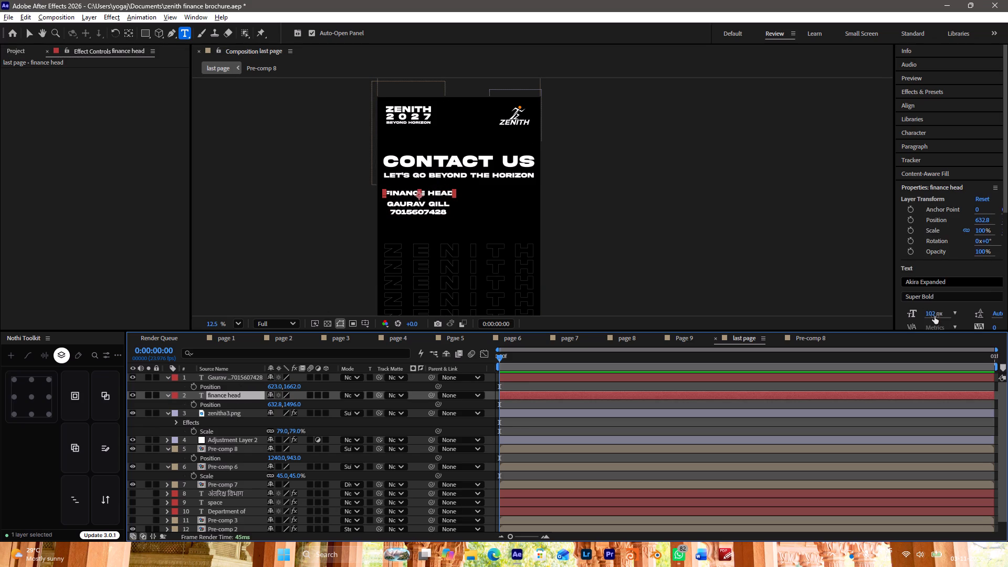
pyautogui.moveTo(934, 314); pyautogui.dragTo(919, 317)
pyautogui.click(540, 384)
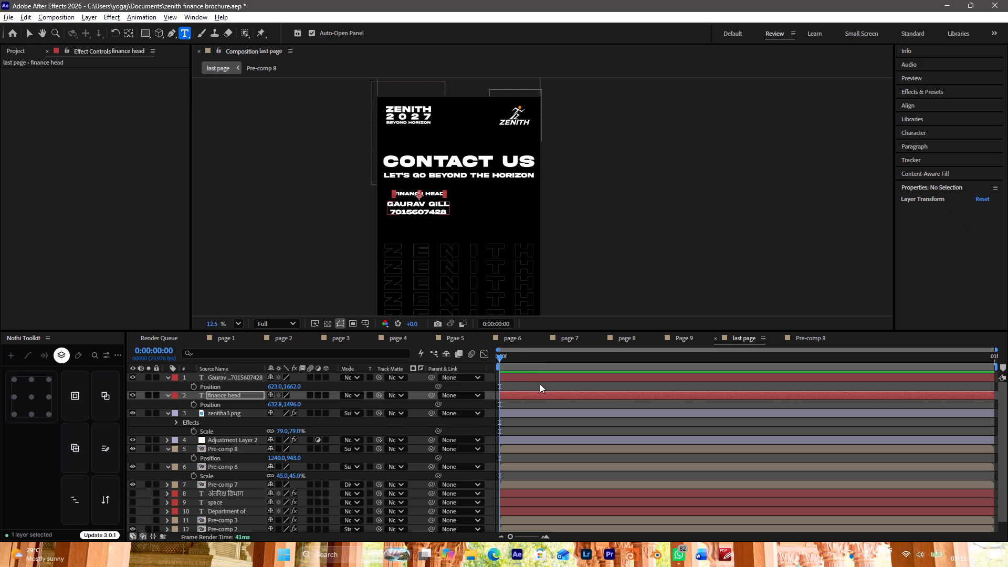
# Delete the phone number line from the contact text layer, keeping only the finance head's name.
pyautogui.click(249, 376)
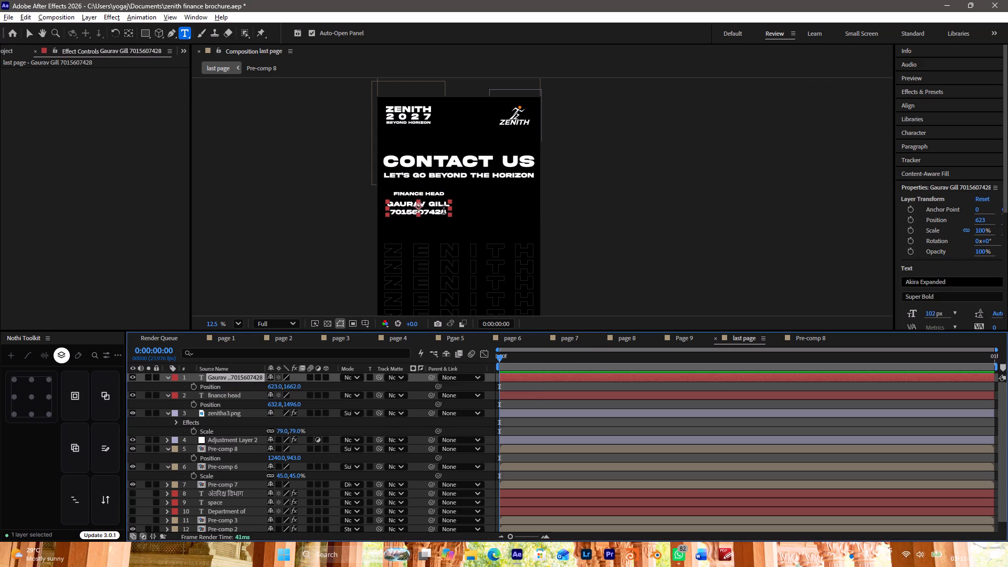
pyautogui.moveTo(445, 213); pyautogui.dragTo(385, 211)
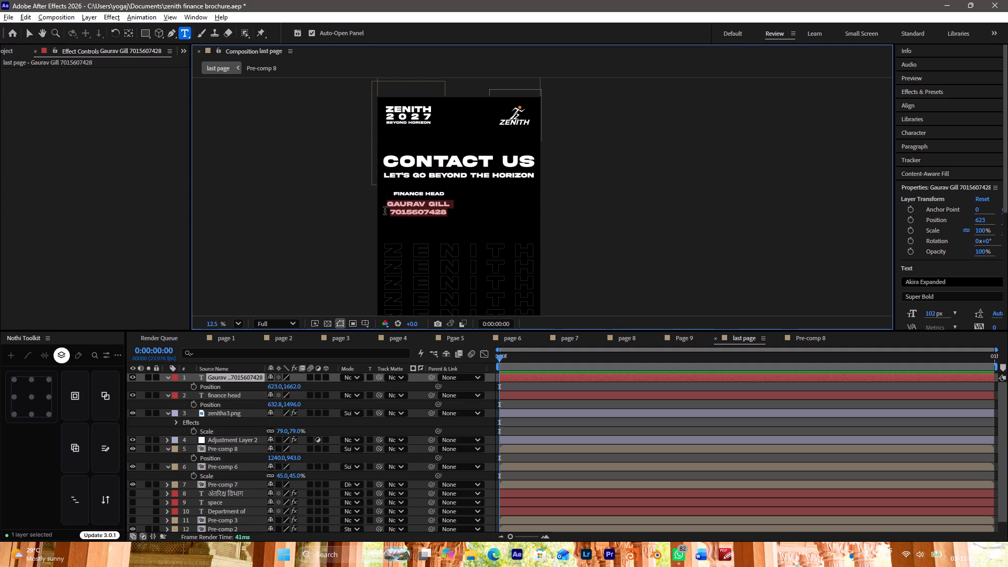
pyautogui.moveTo(385, 211); pyautogui.dragTo(386, 220)
pyautogui.press('BackSpace')
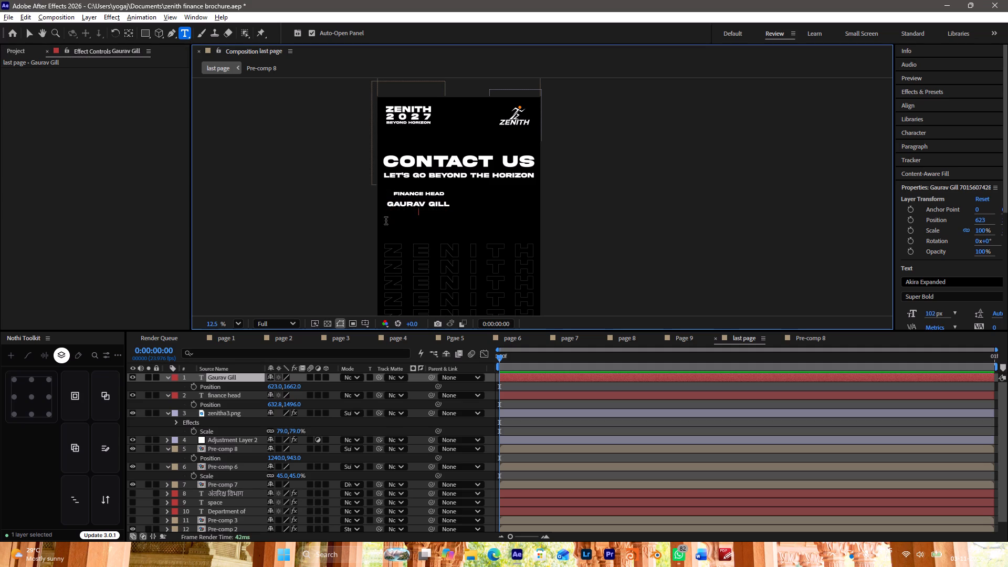
pyautogui.click(510, 384)
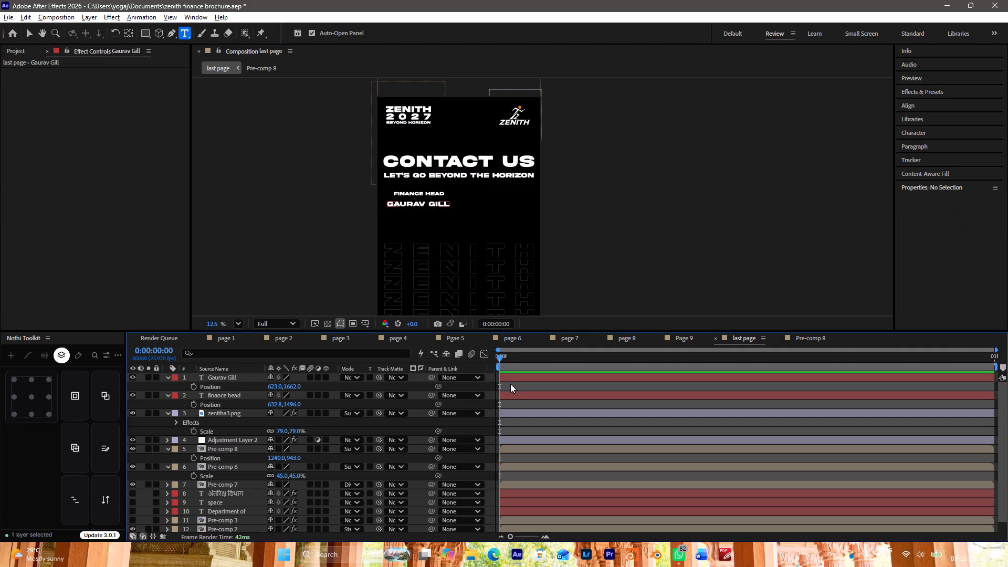
# Set the font size of the finance head's name to 89 px.
pyautogui.click(246, 380)
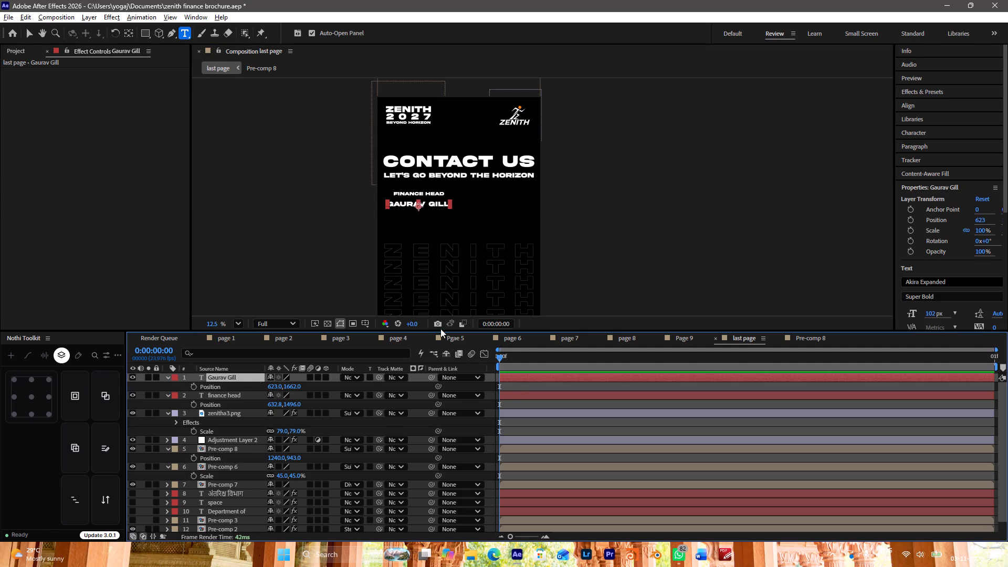
pyautogui.moveTo(927, 316); pyautogui.dragTo(927, 317)
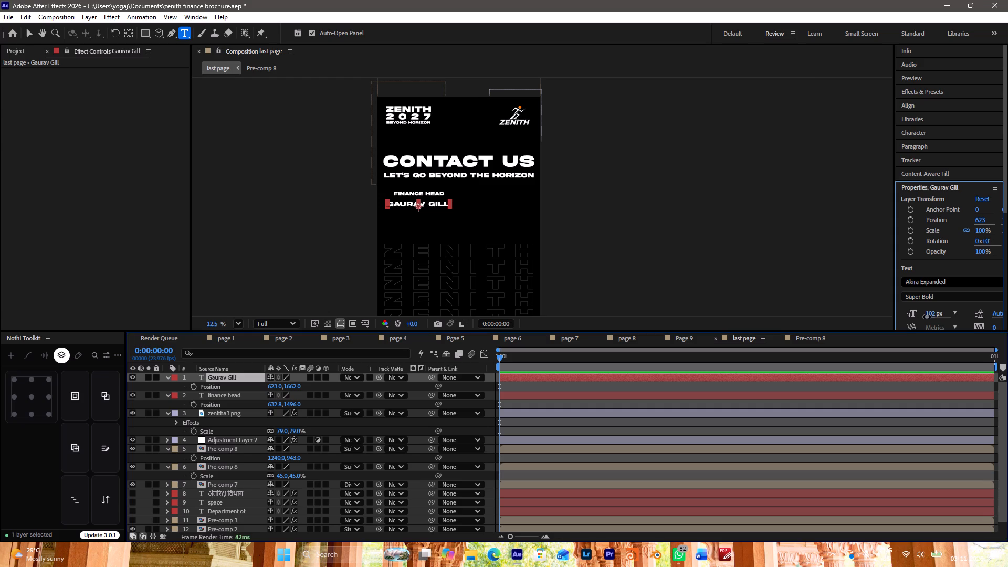
pyautogui.moveTo(927, 317); pyautogui.dragTo(923, 320)
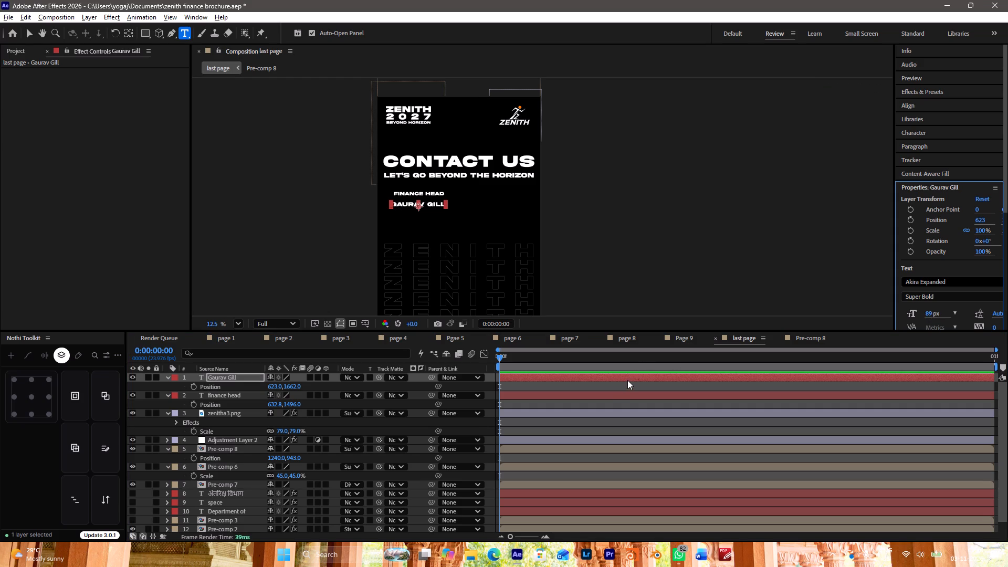
pyautogui.click(626, 383)
# Raise the finance head's name closer to the label by setting its vertical position to 1638.
pyautogui.moveTo(295, 387); pyautogui.dragTo(281, 388)
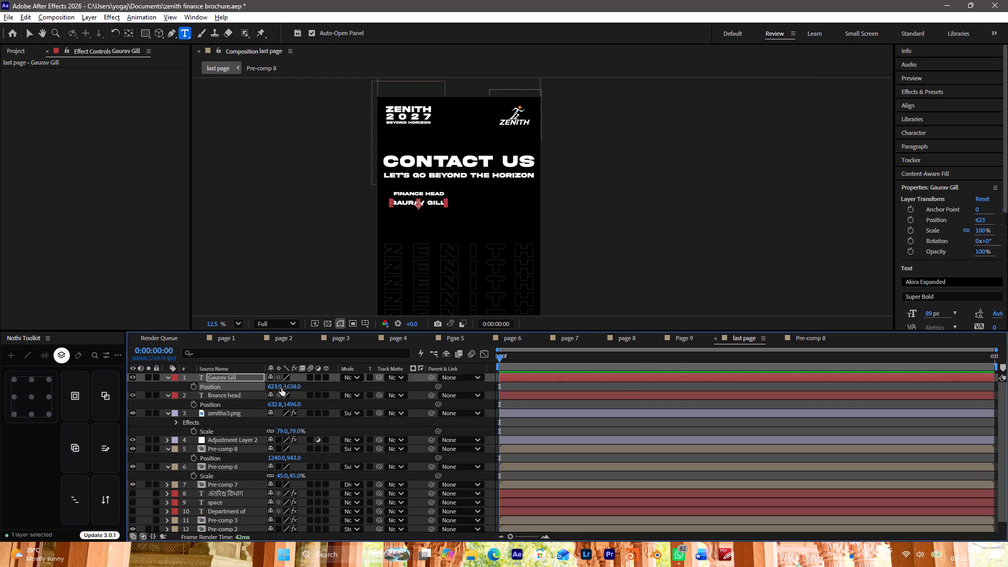
pyautogui.click(533, 386)
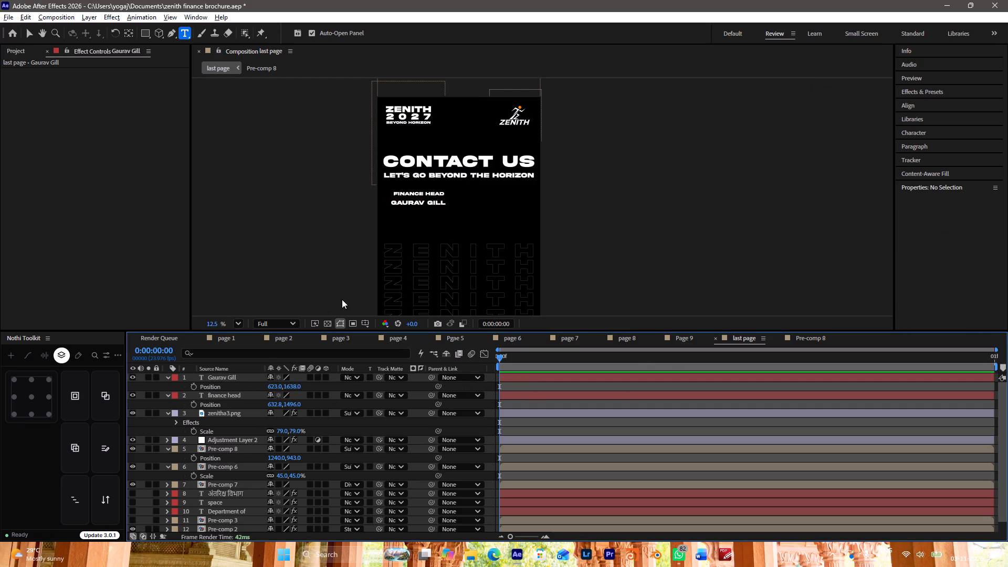
# Copy only the finance head's phone number from the PDF in Edge into its own After Effects text layer below the name.
pyautogui.hotkey('ctrl', 't')
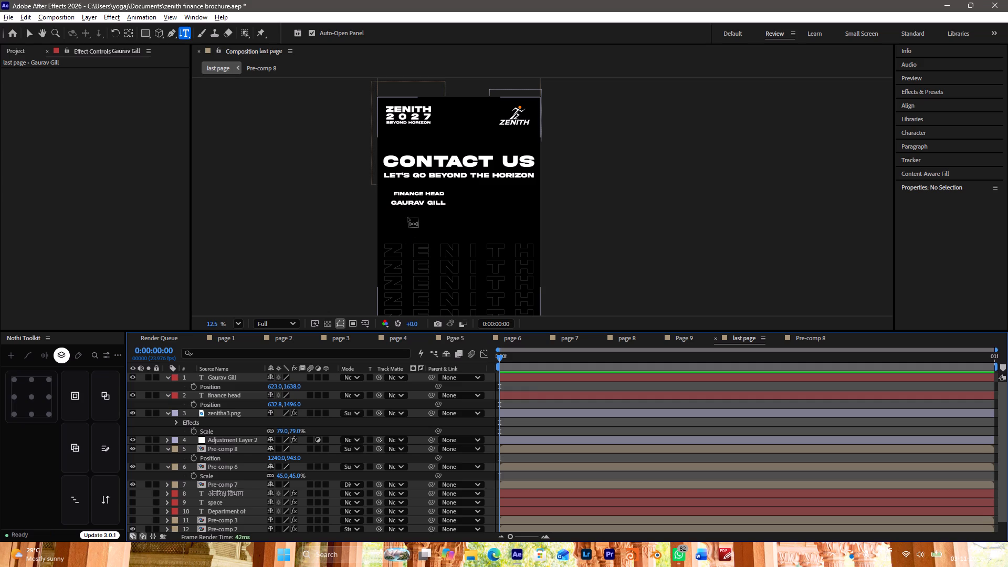
pyautogui.hotkey('ctrl', 't')
pyautogui.hotkey('alt', 'Tab')
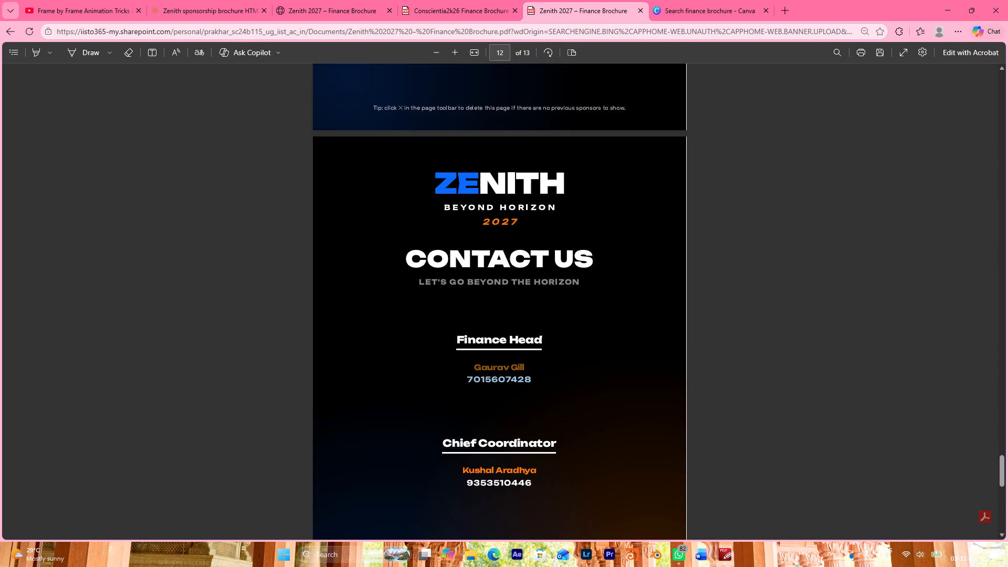
pyautogui.click(529, 377)
pyautogui.moveTo(529, 377); pyautogui.dragTo(501, 379)
pyautogui.hotkey('ctrl', 'c')
pyautogui.hotkey('alt', 'Tab')
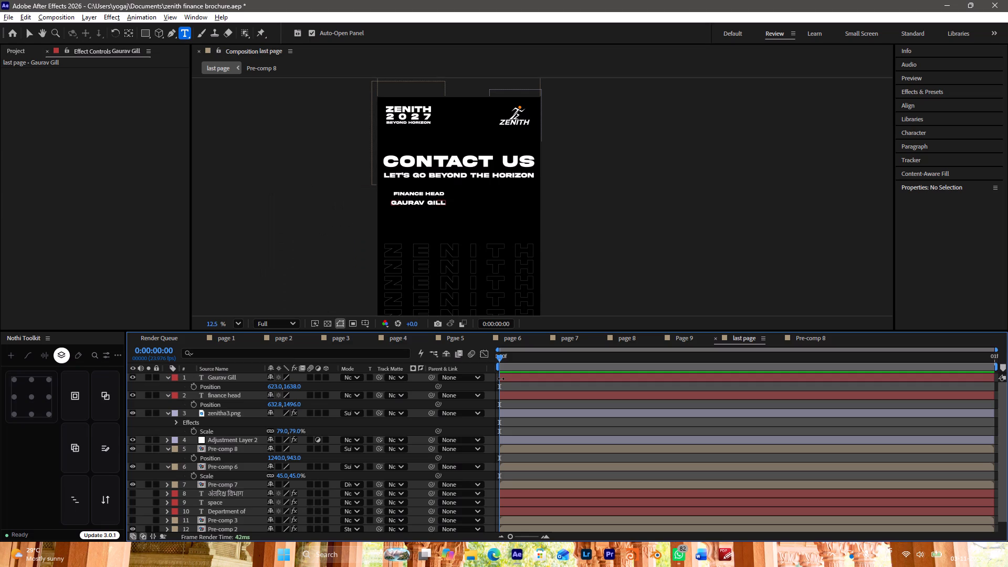
pyautogui.hotkey('ctrl', 'v')
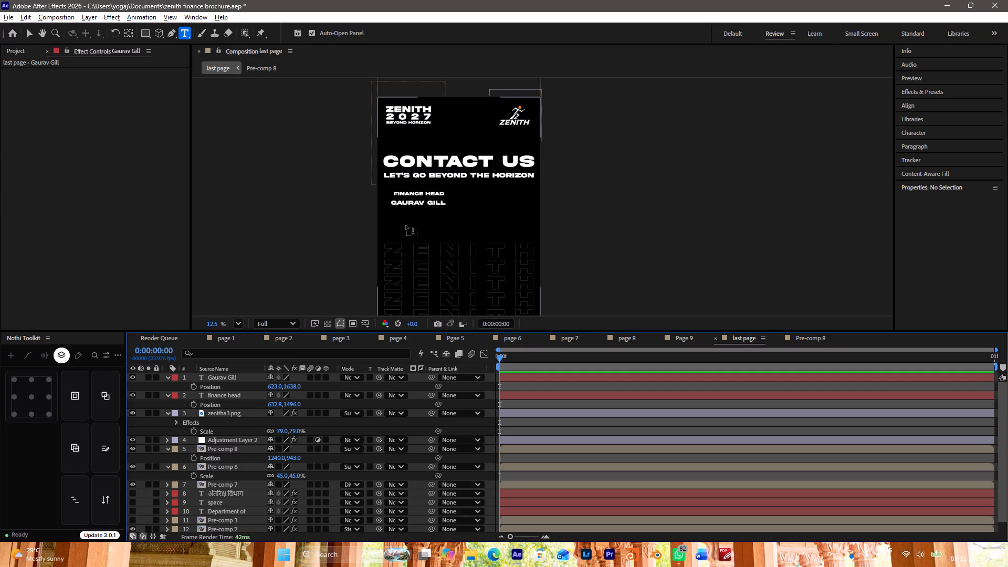
pyautogui.click(404, 221)
pyautogui.hotkey('ctrl', 'v')
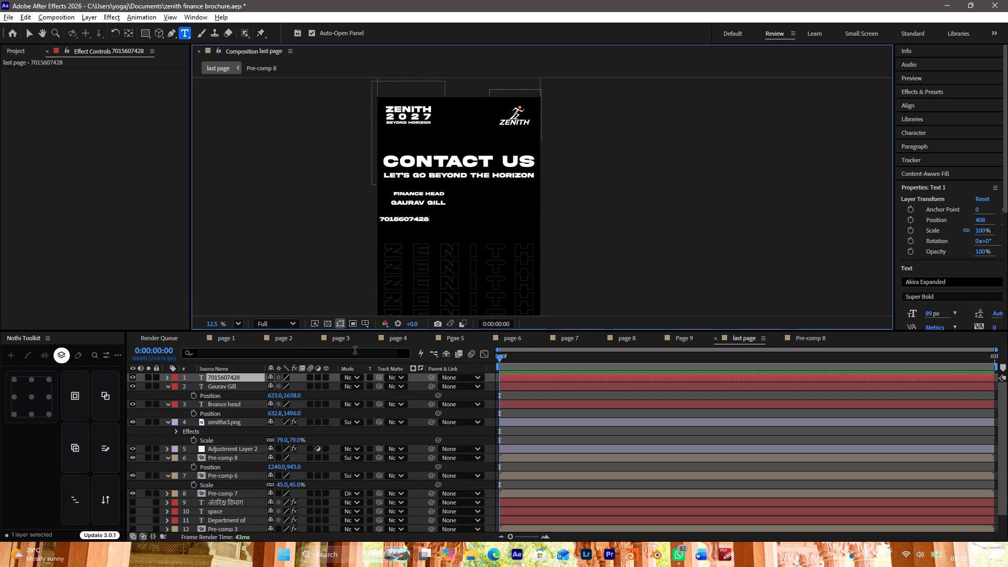
pyautogui.press('p')
pyautogui.press('BackSpace')
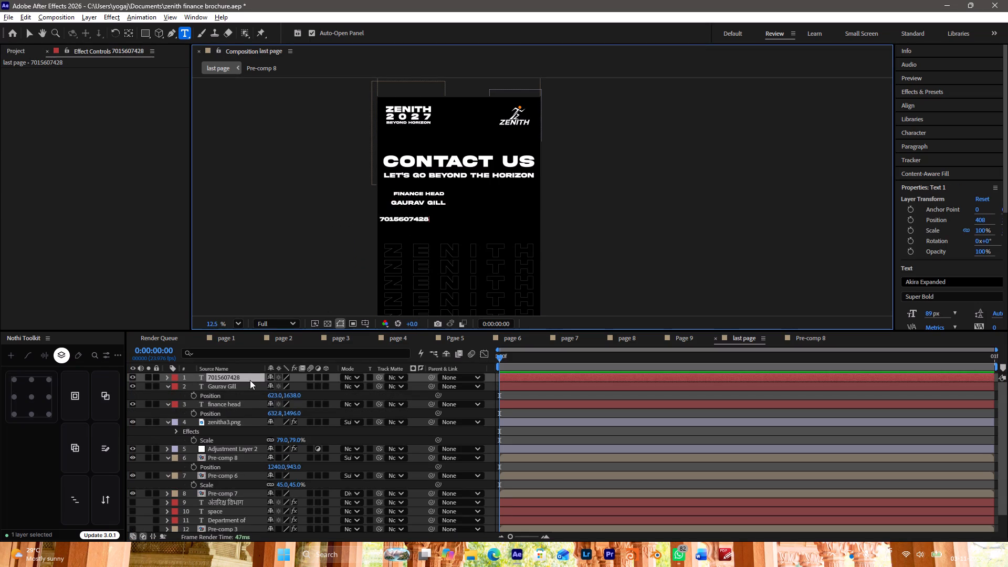
# Position the phone number text beneath the finance head's name at 647, 1807.
pyautogui.click(240, 374)
pyautogui.press('p')
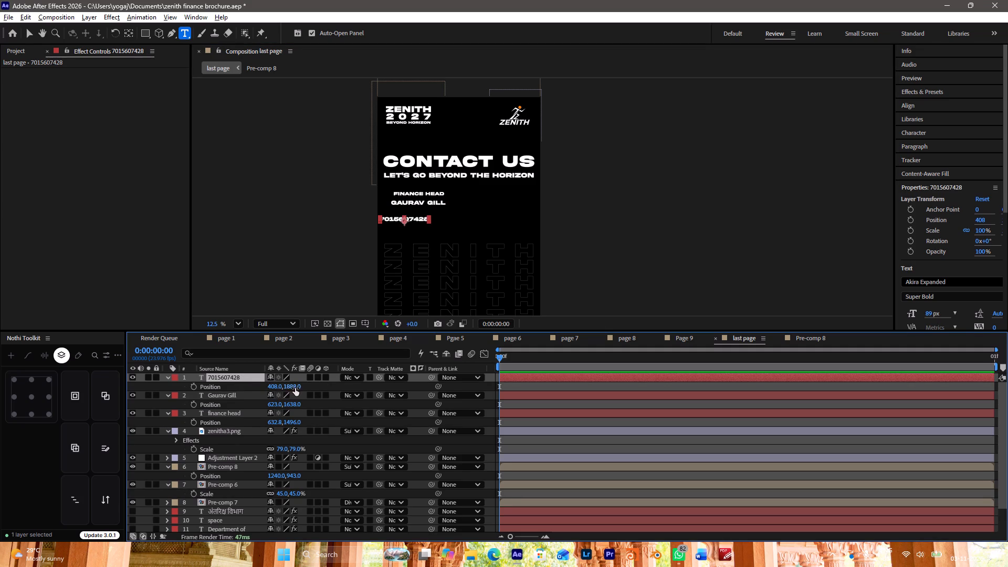
pyautogui.moveTo(295, 388); pyautogui.dragTo(256, 391)
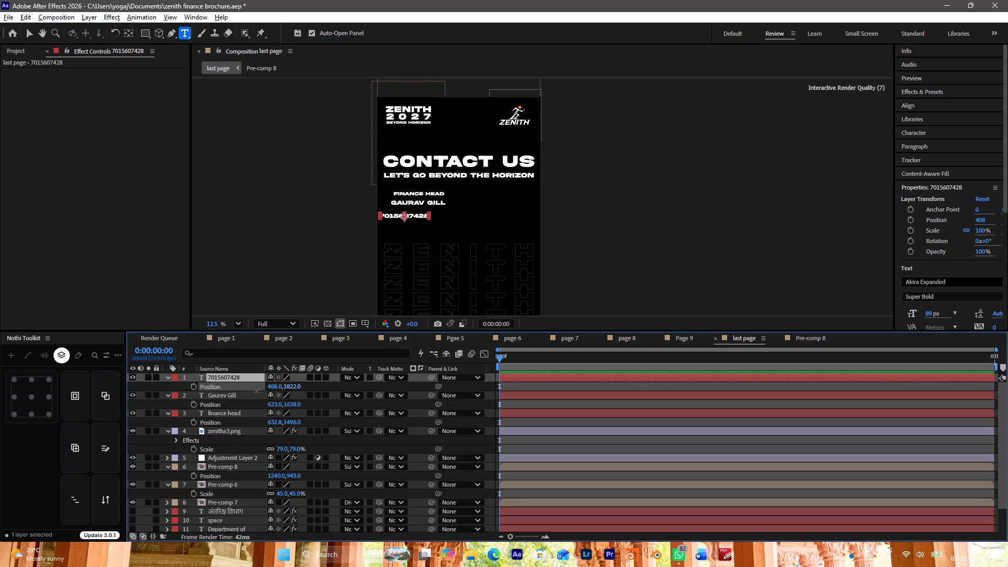
pyautogui.moveTo(256, 391); pyautogui.dragTo(248, 393)
pyautogui.moveTo(275, 386); pyautogui.dragTo(299, 384)
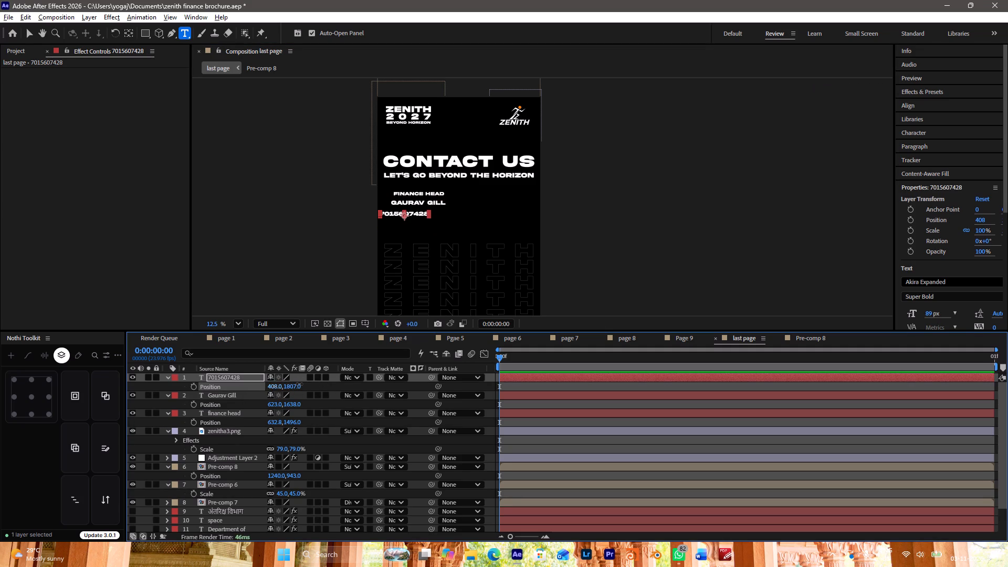
pyautogui.moveTo(299, 384); pyautogui.dragTo(428, 413)
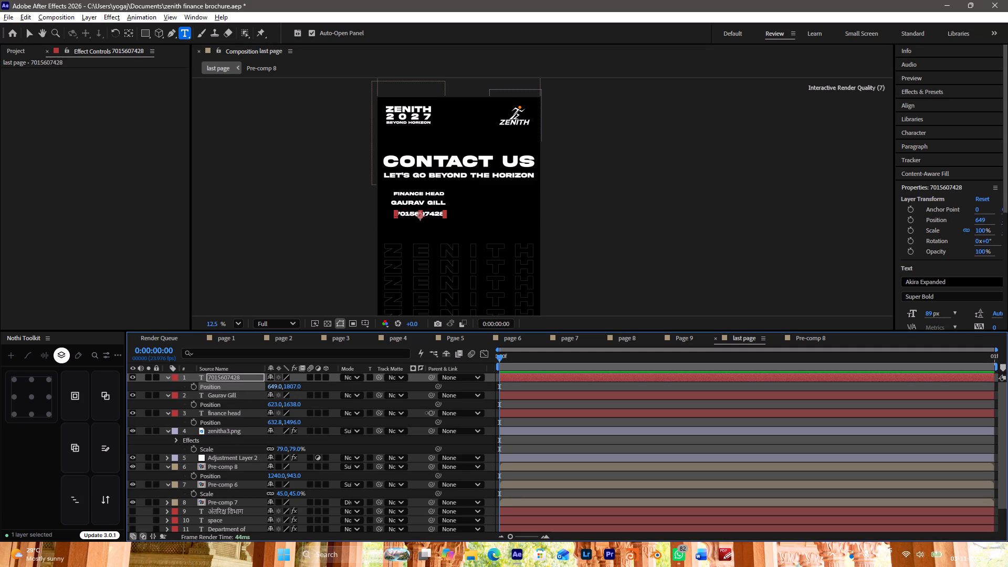
pyautogui.moveTo(428, 413); pyautogui.dragTo(435, 413)
pyautogui.moveTo(435, 413); pyautogui.dragTo(428, 413)
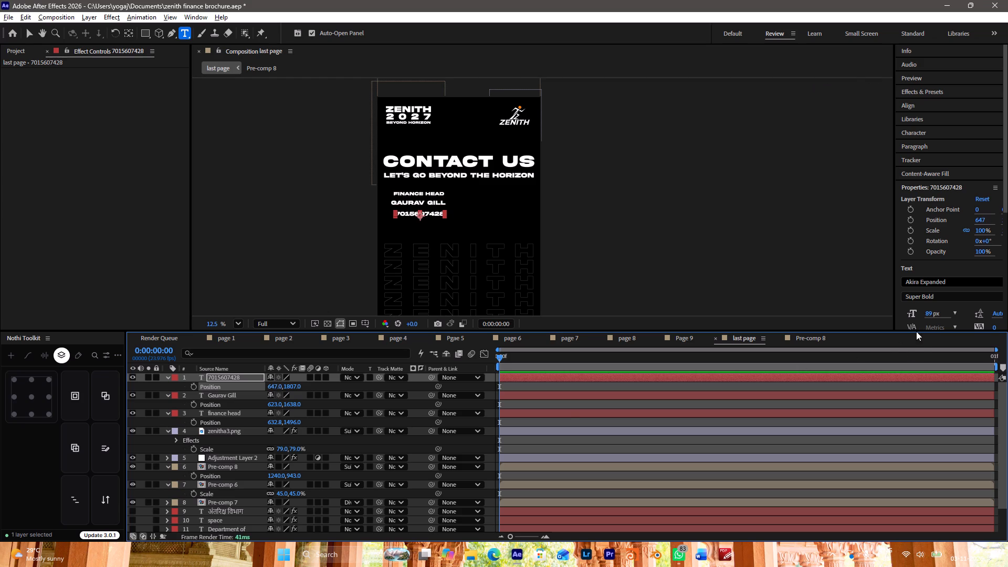
# Set the font size of the finance head's phone number to 83 px.
pyautogui.click(929, 317)
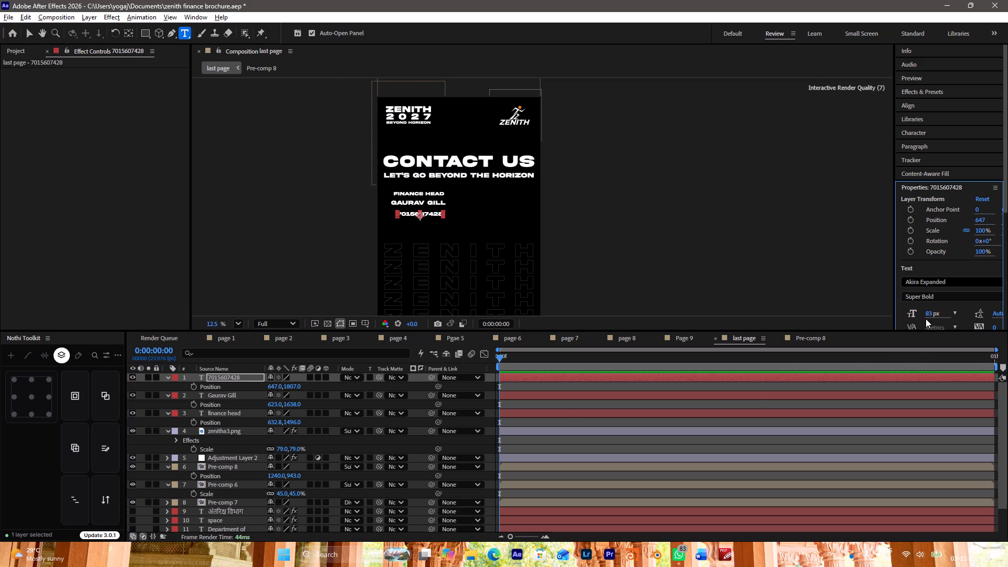
pyautogui.click(708, 383)
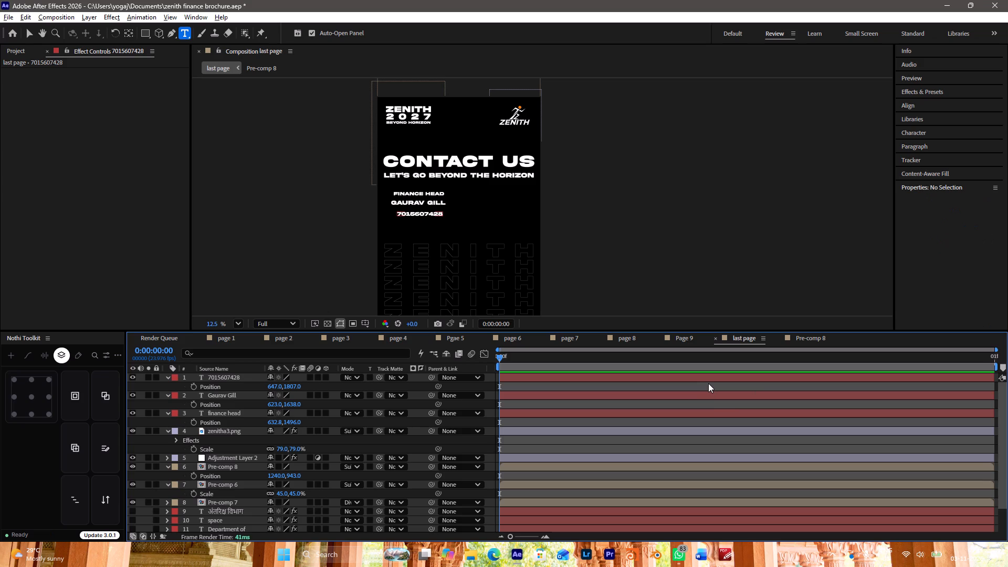
# Reposition the phone number text to 633, 1800 so it sits centred beneath the finance head's name.
pyautogui.click(239, 379)
pyautogui.moveTo(296, 386); pyautogui.dragTo(293, 386)
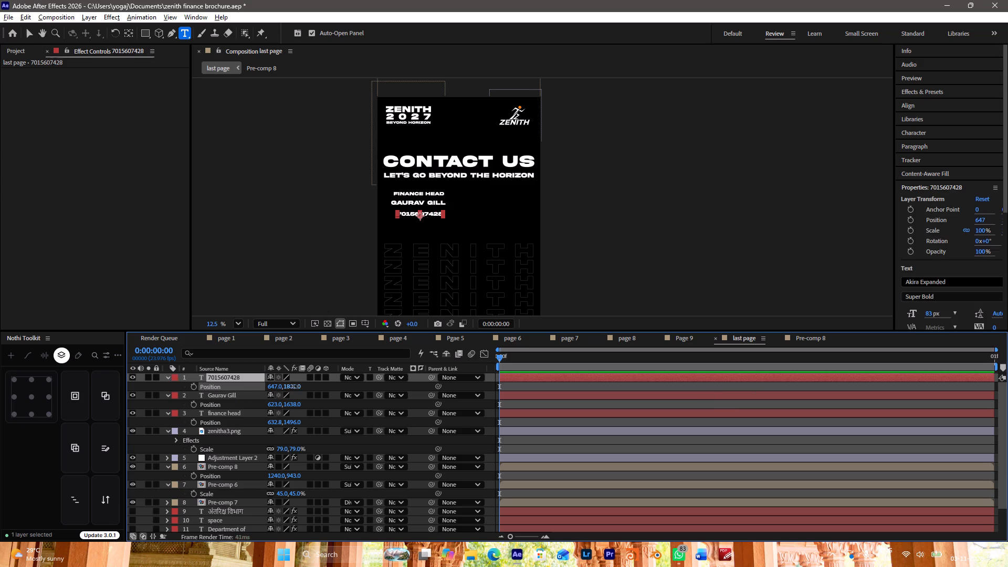
pyautogui.moveTo(293, 386); pyautogui.dragTo(290, 388)
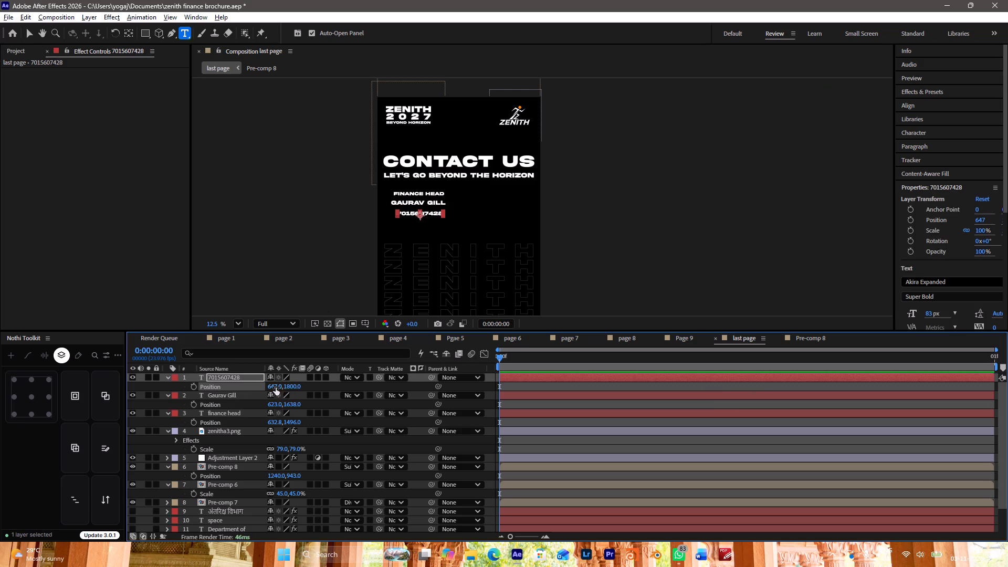
pyautogui.moveTo(276, 387); pyautogui.dragTo(269, 388)
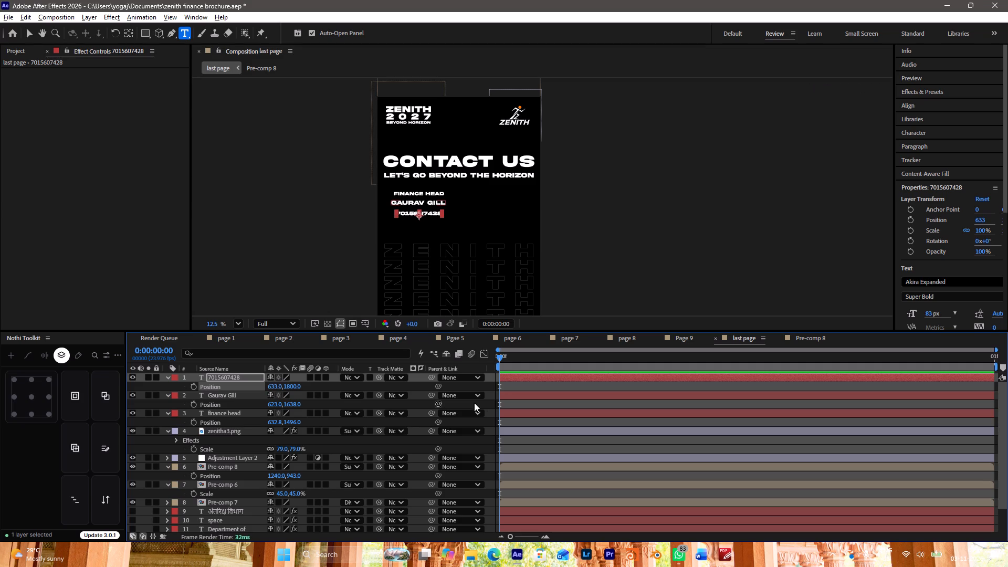
pyautogui.click(511, 390)
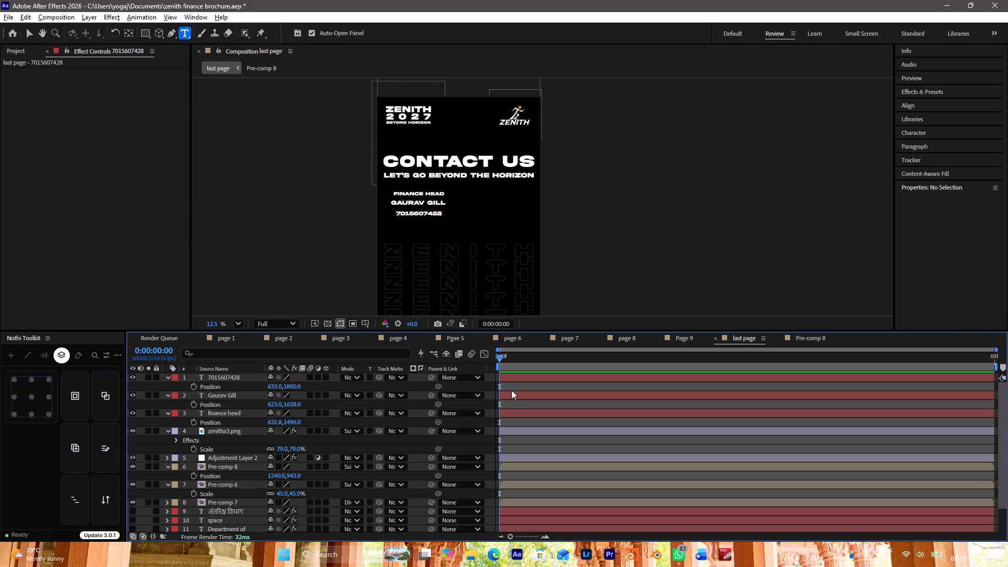
# Fill the finance head's name with the orange sampled from the runner in the Zenith logo.
pyautogui.doubleClick(223, 394)
pyautogui.scroll(-1, 996, 208)
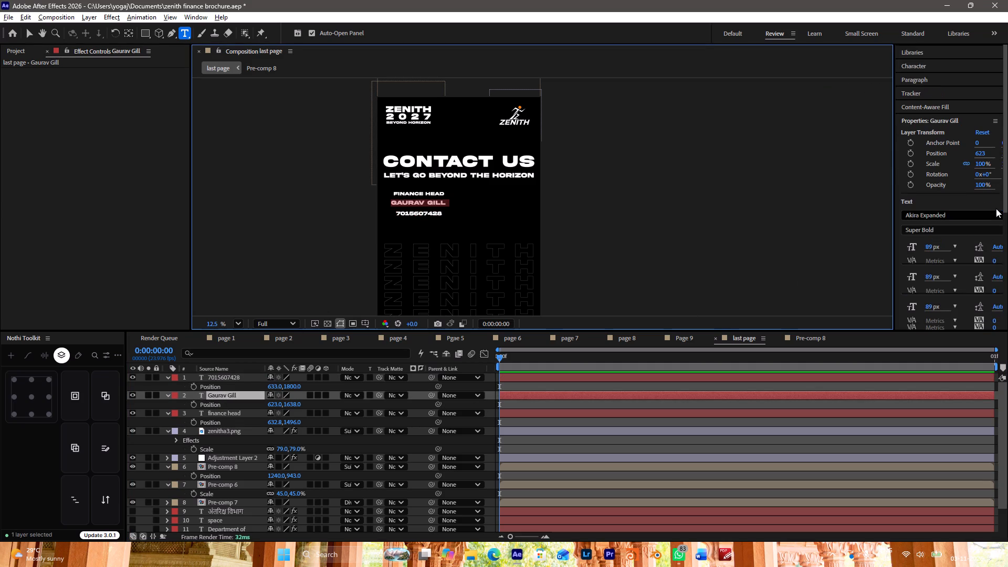
pyautogui.scroll(-1, 996, 208)
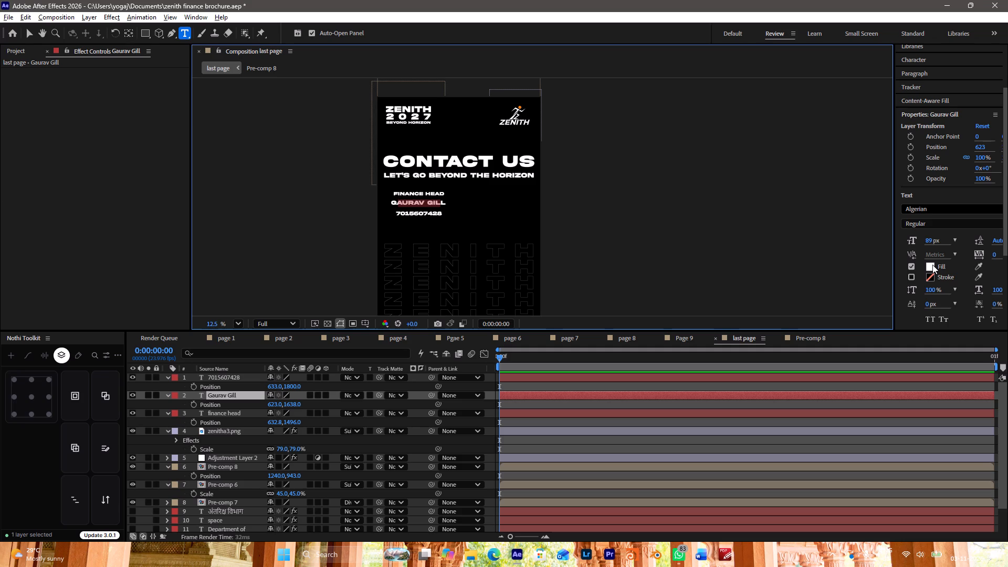
pyautogui.click(982, 266)
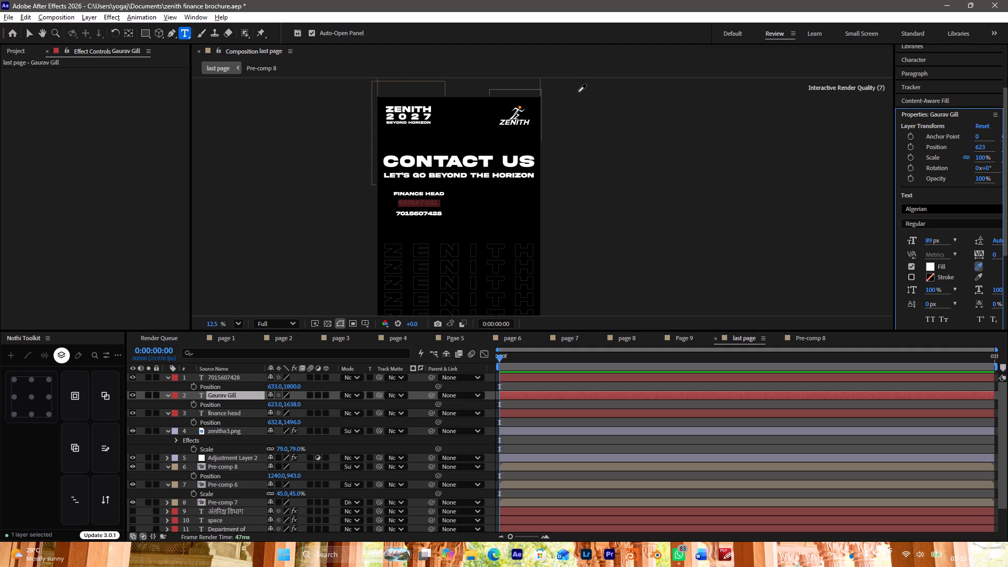
pyautogui.click(519, 107)
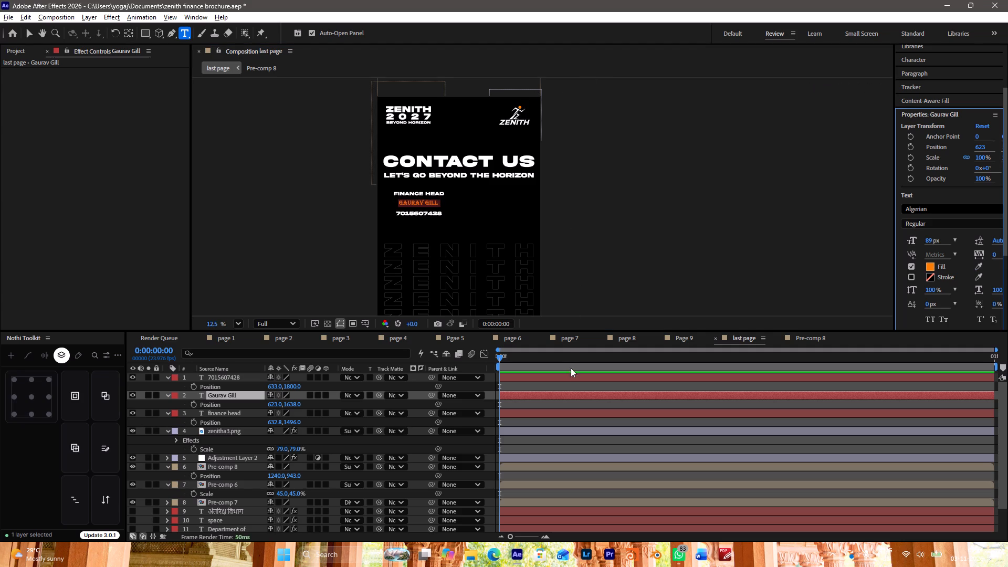
pyautogui.click(571, 385)
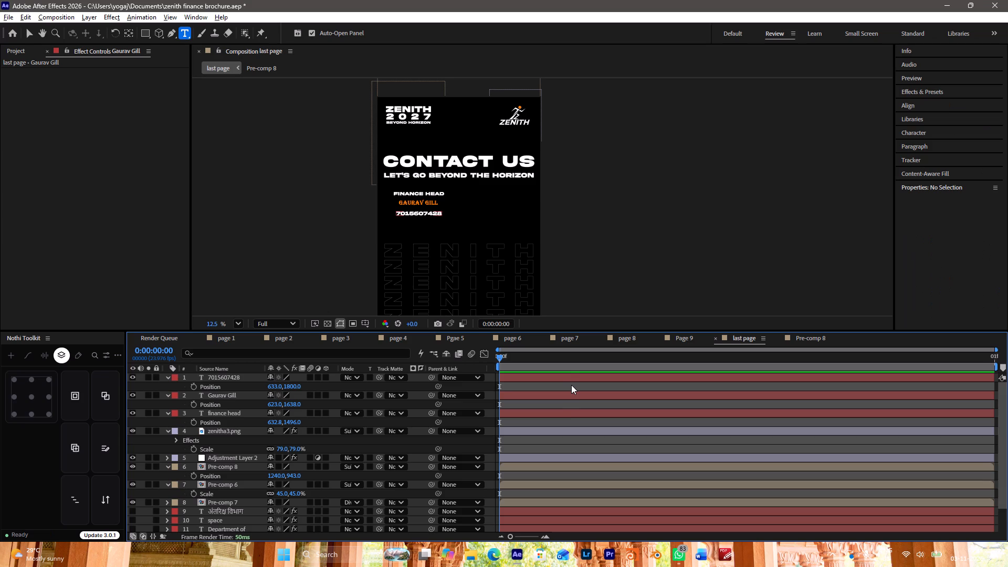
# Set the font of the finance head's name back to Akira Expanded Super Bold.
pyautogui.doubleClick(561, 397)
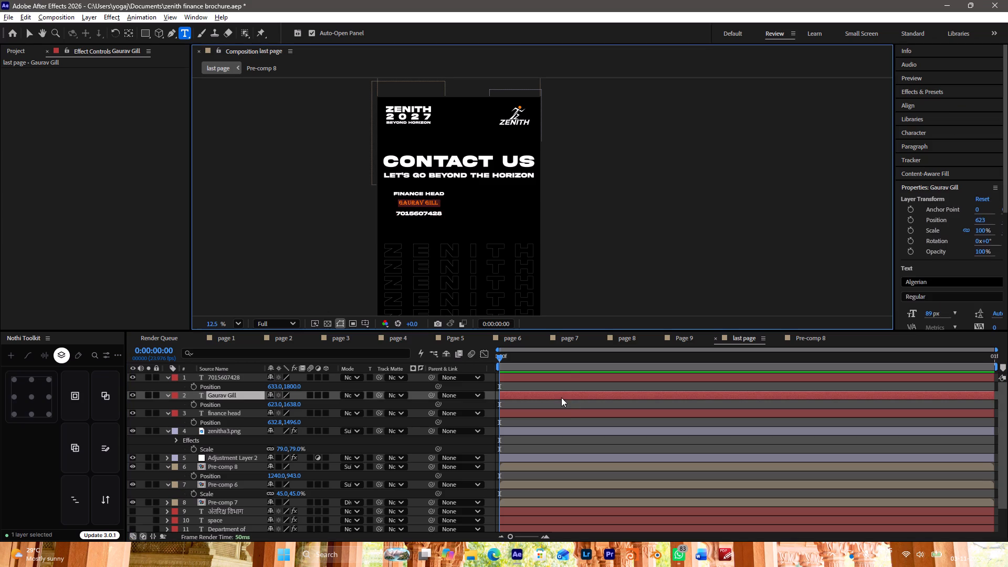
pyautogui.click(932, 281)
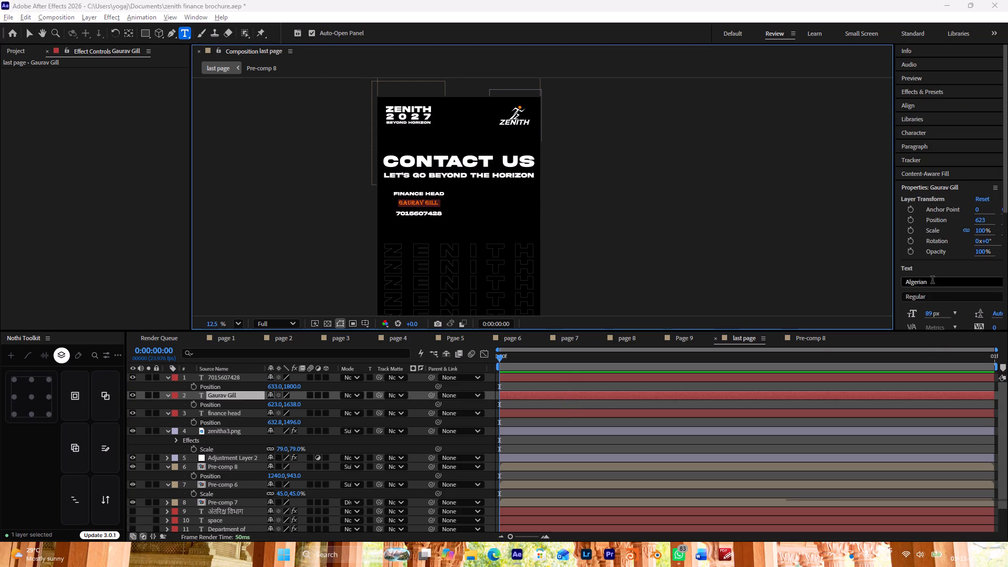
pyautogui.write('akira')
pyautogui.press('Return')
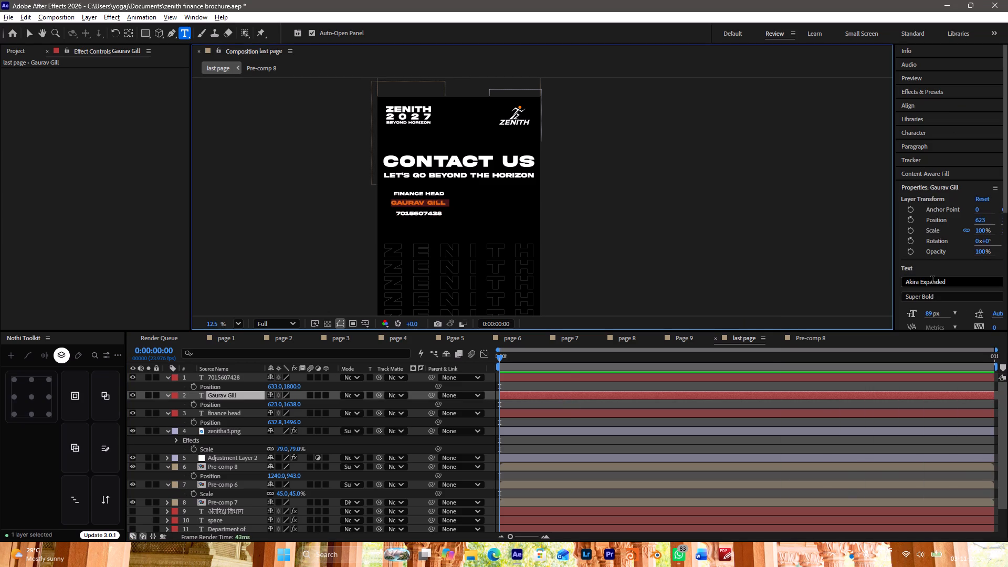
pyautogui.click(638, 383)
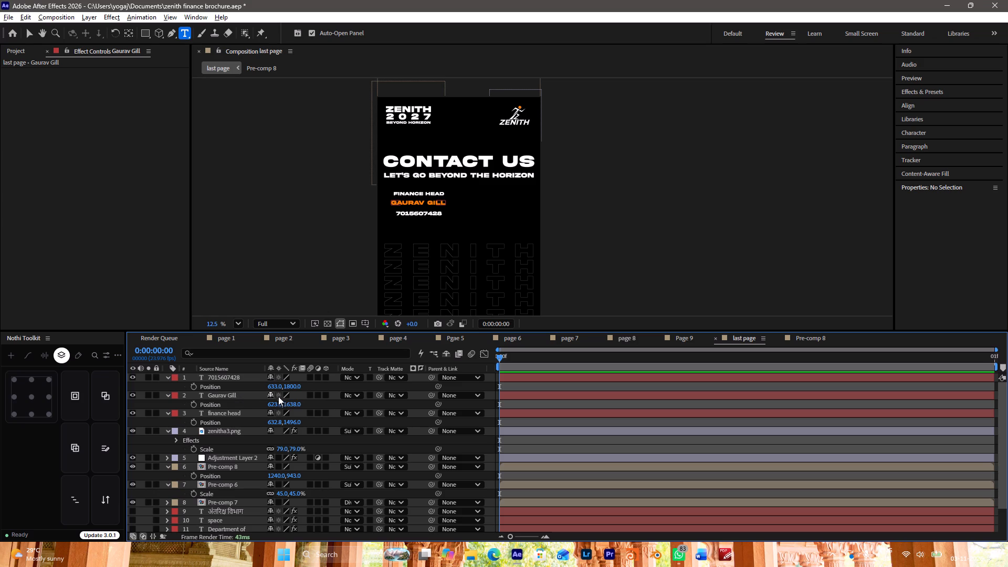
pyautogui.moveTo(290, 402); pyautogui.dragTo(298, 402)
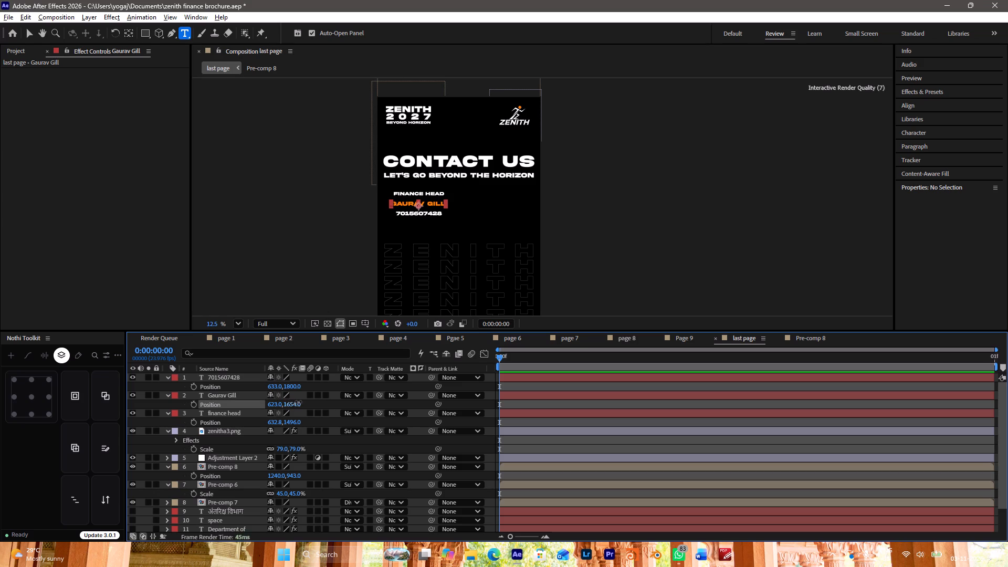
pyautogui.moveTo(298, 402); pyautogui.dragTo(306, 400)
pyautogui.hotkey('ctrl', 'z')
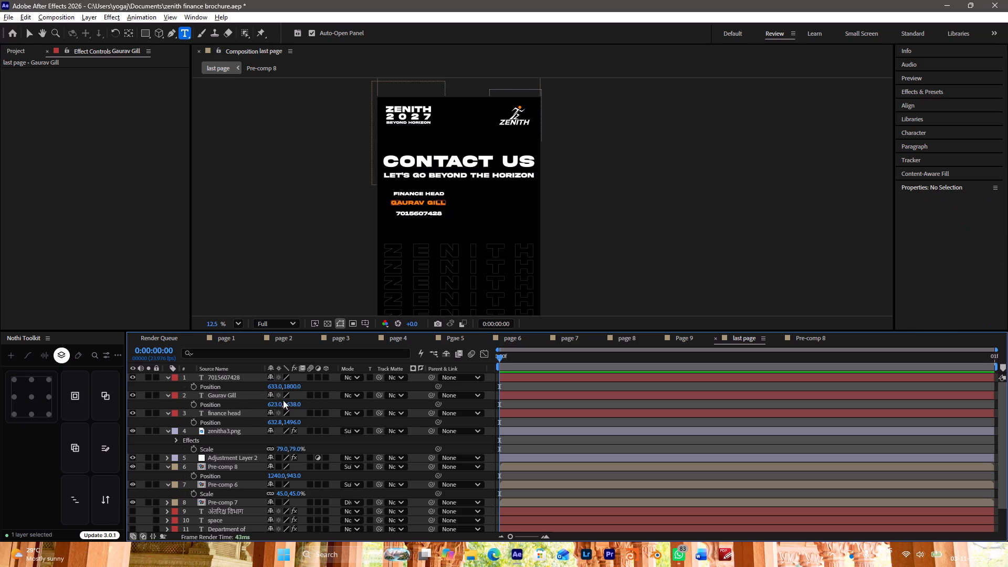
# Shift the finance head's name sideways by setting its horizontal position to 643.
pyautogui.moveTo(271, 405); pyautogui.dragTo(282, 405)
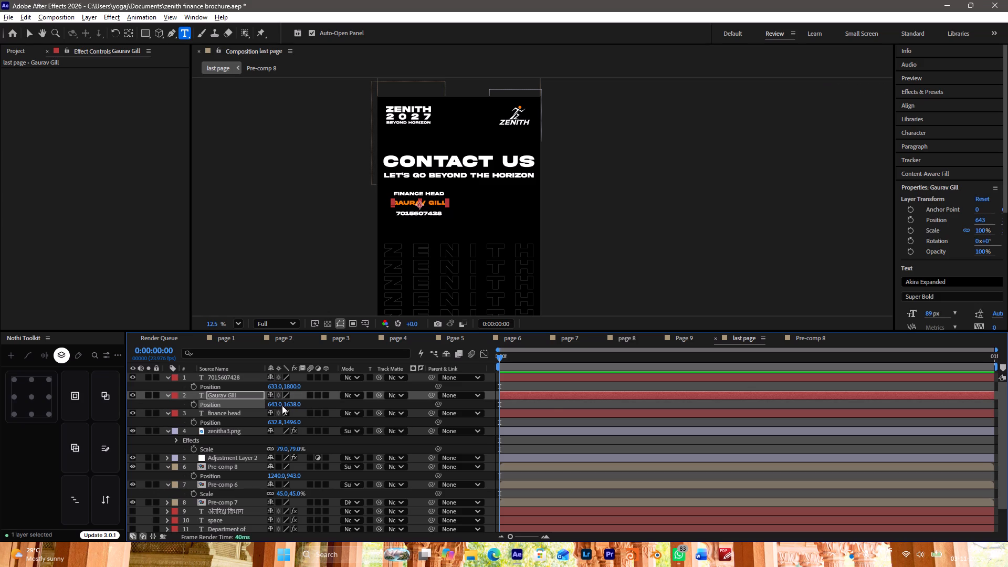
pyautogui.click(550, 381)
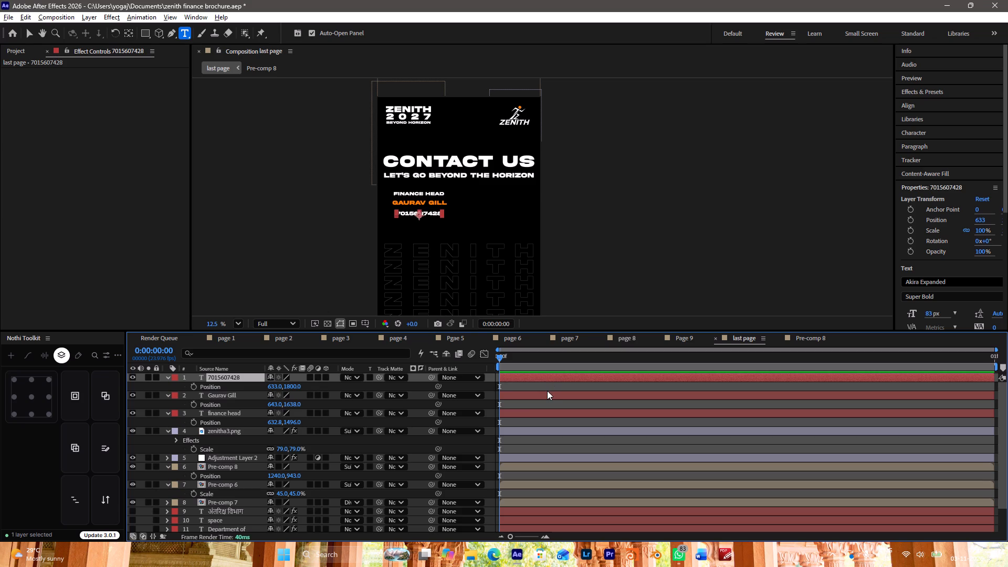
pyautogui.click(541, 385)
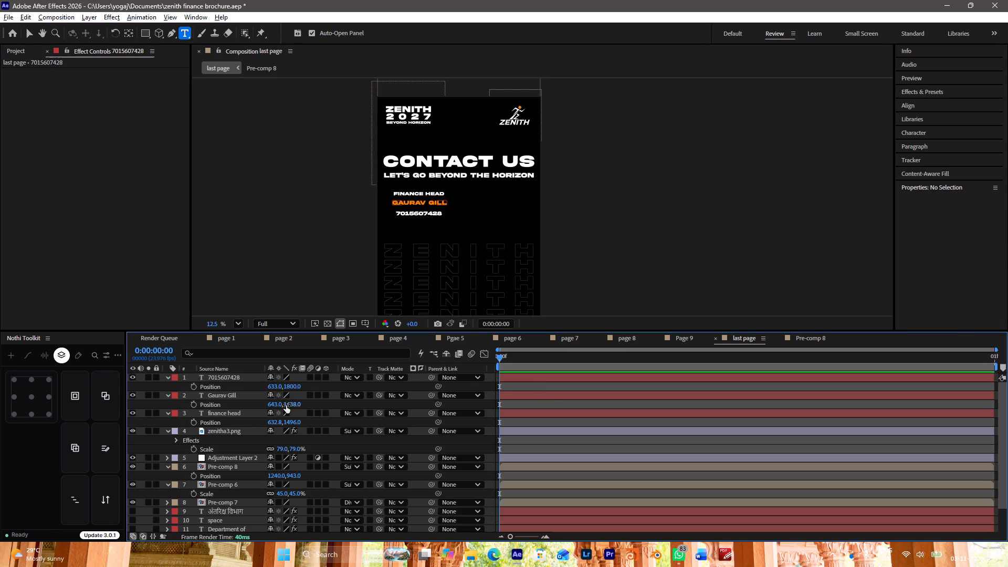
# Raise the phone number closer to the finance head's name by setting its vertical position to 1771.
pyautogui.moveTo(292, 387); pyautogui.dragTo(280, 387)
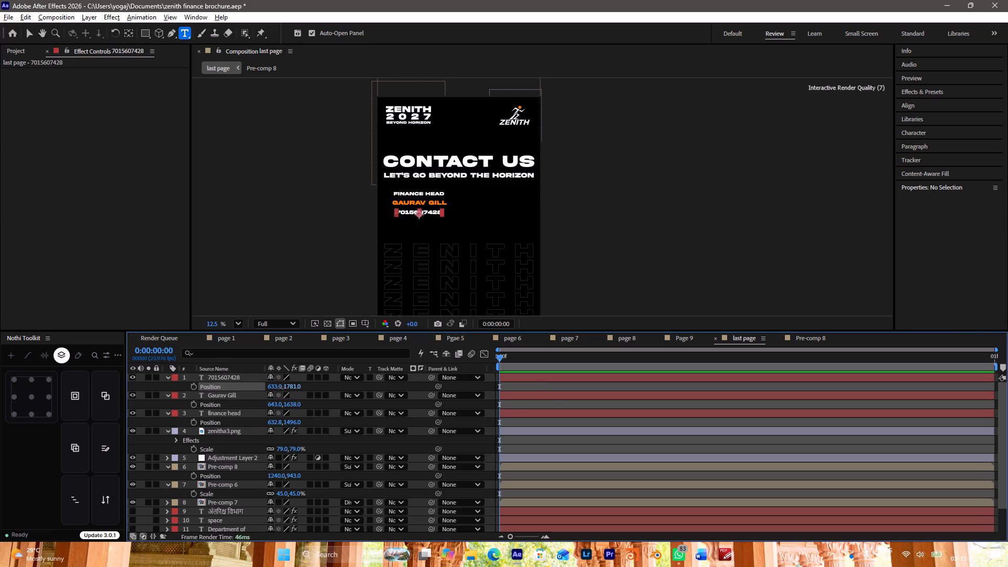
pyautogui.moveTo(280, 387); pyautogui.dragTo(276, 387)
pyautogui.click(531, 382)
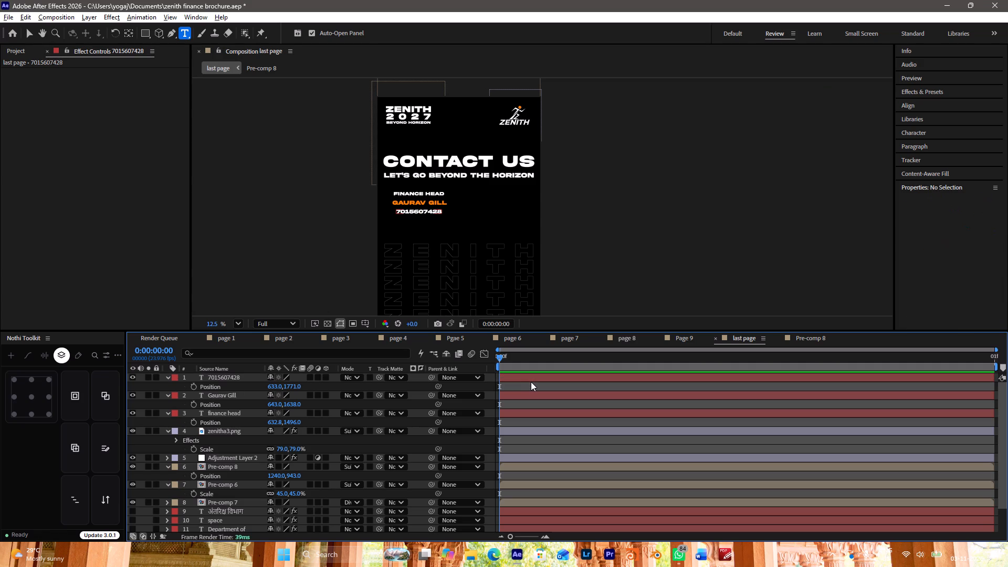
# Pre-compose the finance head label, name and phone number layers together, moving all attributes into the new composition.
pyautogui.click(238, 413)
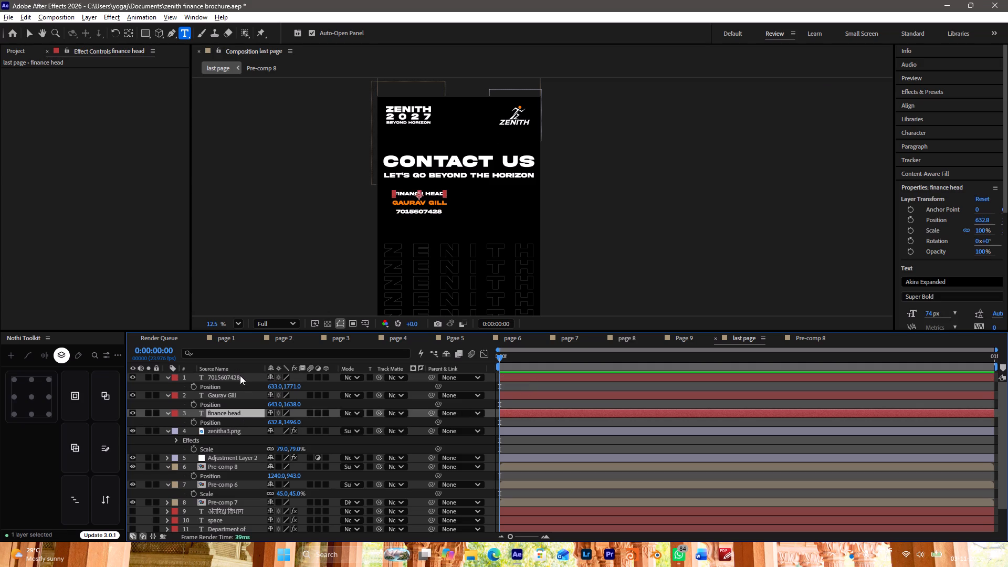
pyautogui.keyDown('ctrl'); pyautogui.keyDown('shift'); pyautogui.click(240, 375); pyautogui.keyUp('shift'); pyautogui.keyUp('ctrl')
pyautogui.hotkey('ctrl', 'shift', 'c')
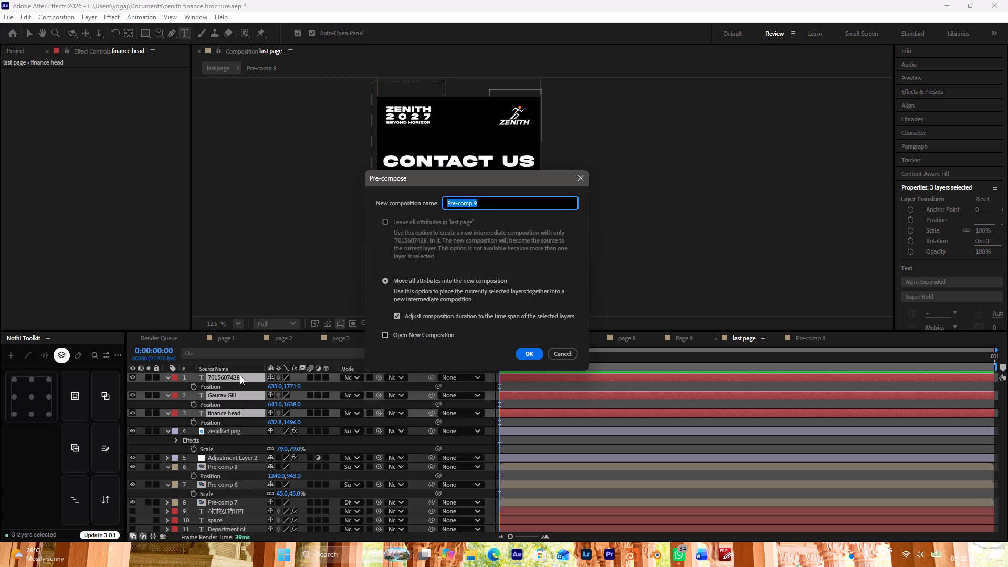
pyautogui.press('Return')
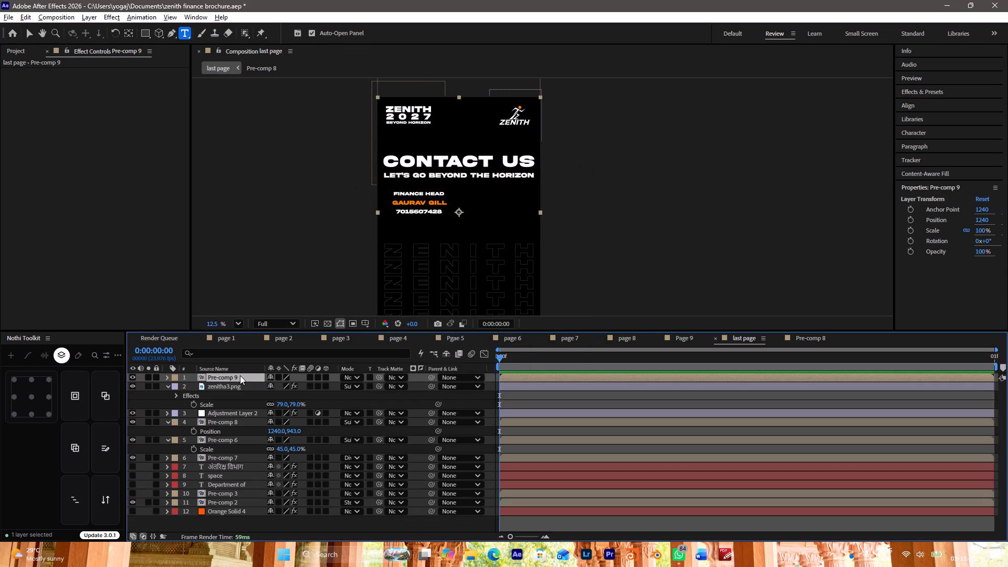
# Duplicate the pre-composed finance head contact block and place the copy beside the original at 2449, 1754.
pyautogui.hotkey('ctrl', 'c')
pyautogui.hotkey('ctrl', 'v')
pyautogui.press('p')
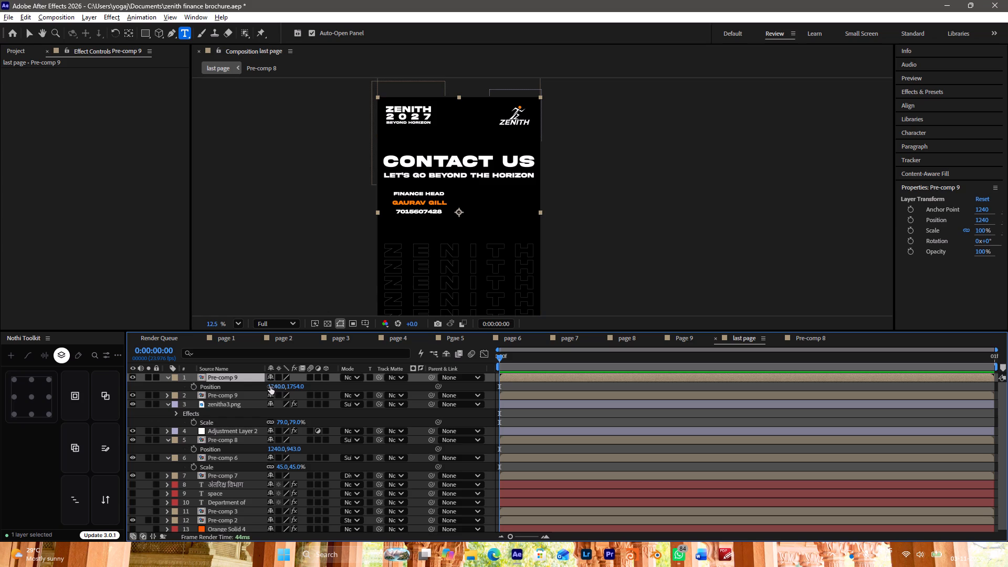
pyautogui.moveTo(272, 386); pyautogui.dragTo(658, 379)
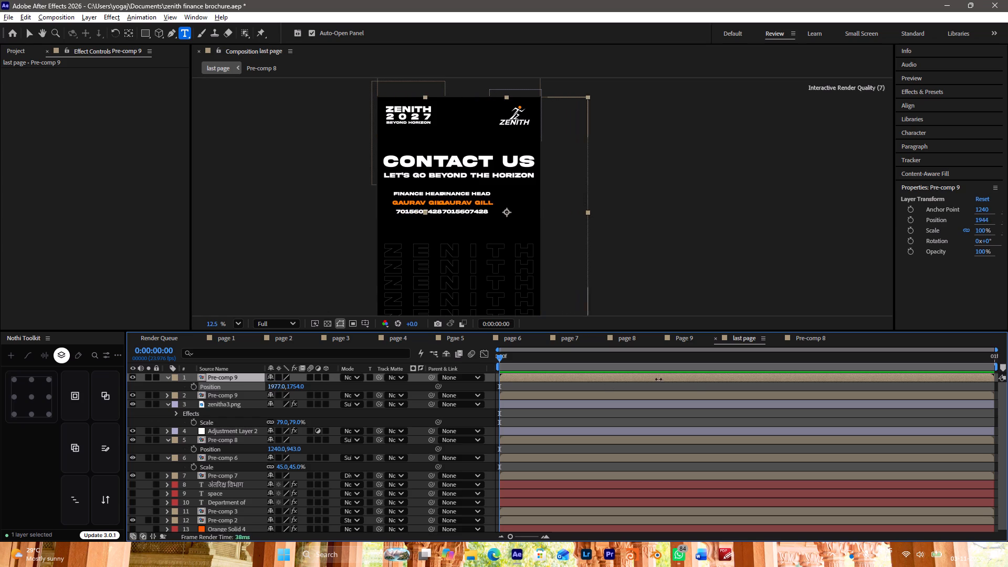
pyautogui.moveTo(658, 379); pyautogui.dragTo(692, 383)
pyautogui.moveTo(275, 383); pyautogui.dragTo(407, 363)
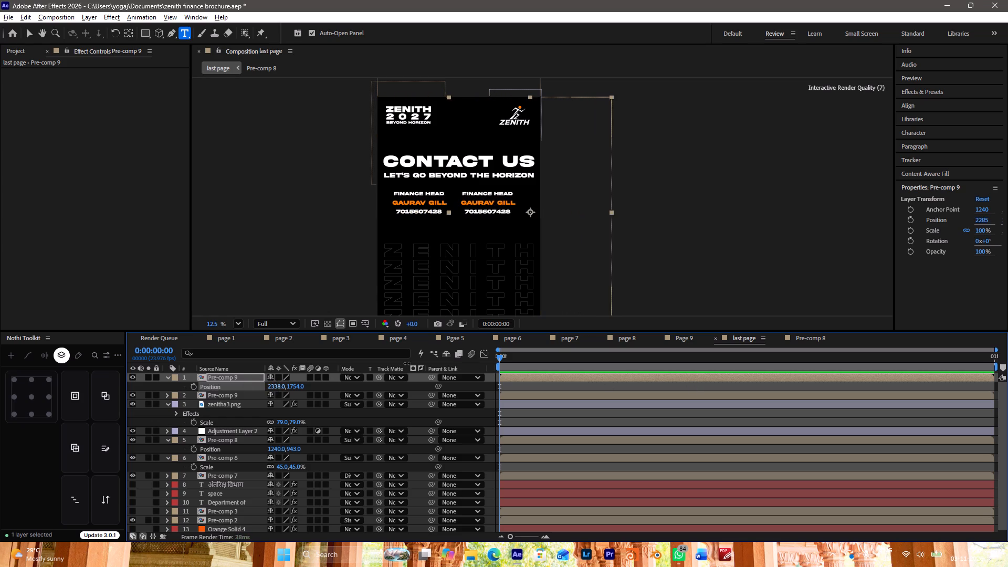
pyautogui.moveTo(407, 363); pyautogui.dragTo(463, 383)
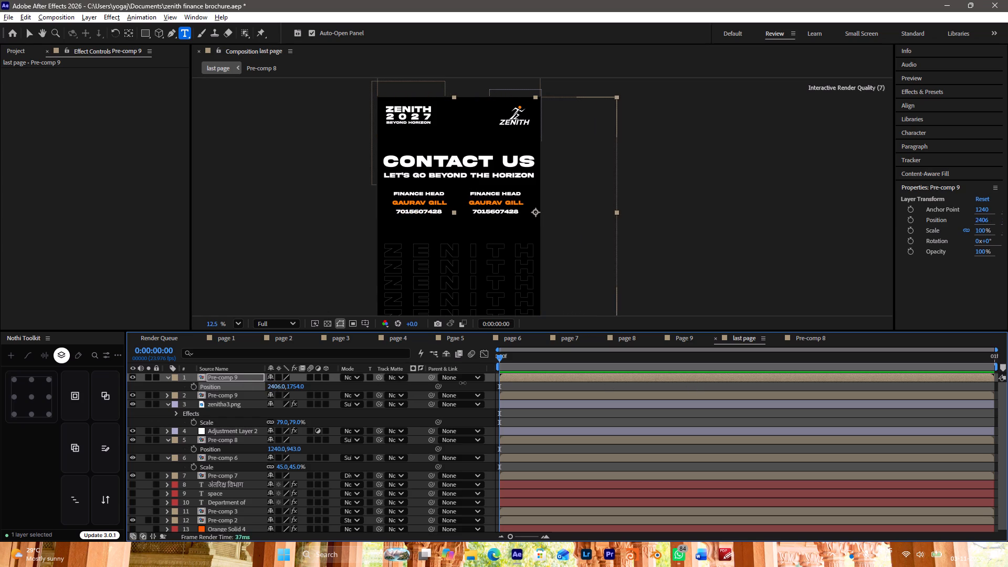
pyautogui.moveTo(463, 383); pyautogui.dragTo(492, 390)
pyautogui.click(680, 244)
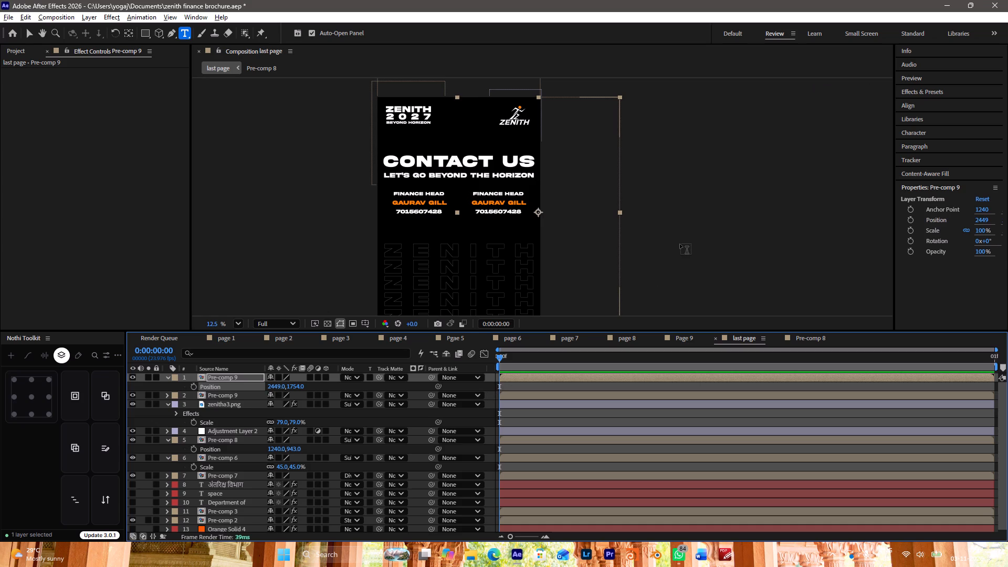
pyautogui.hotkey('ctrl', 'z')
pyautogui.press('v')
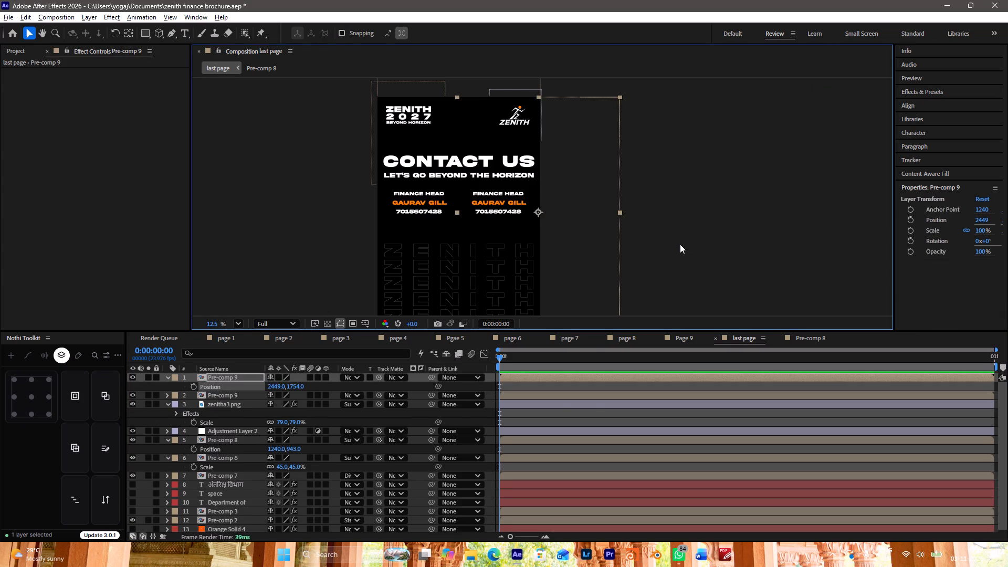
pyautogui.click(577, 382)
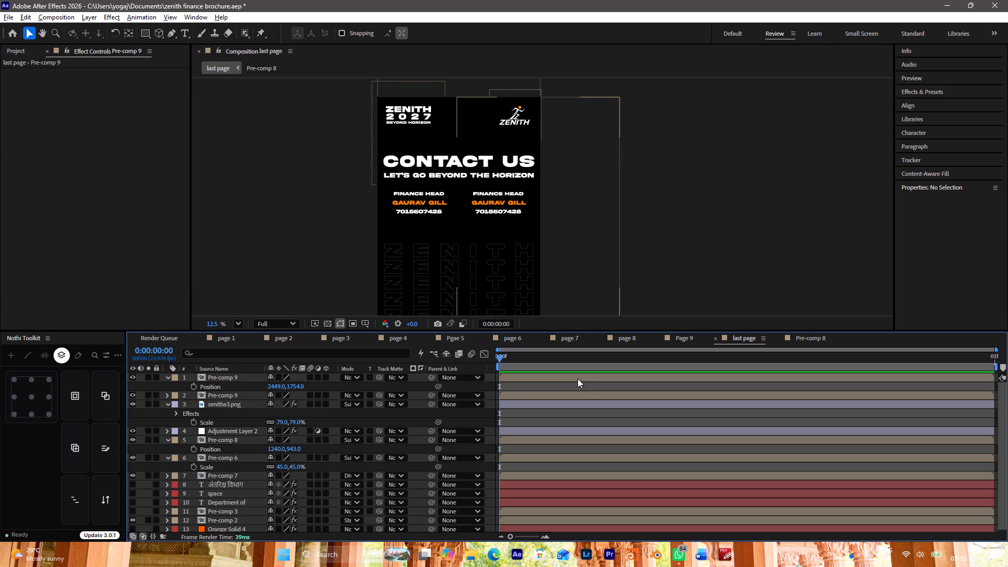
# Open the duplicated contact block's pre-composition to access its text layers.
pyautogui.click(254, 382)
pyautogui.doubleClick(254, 382)
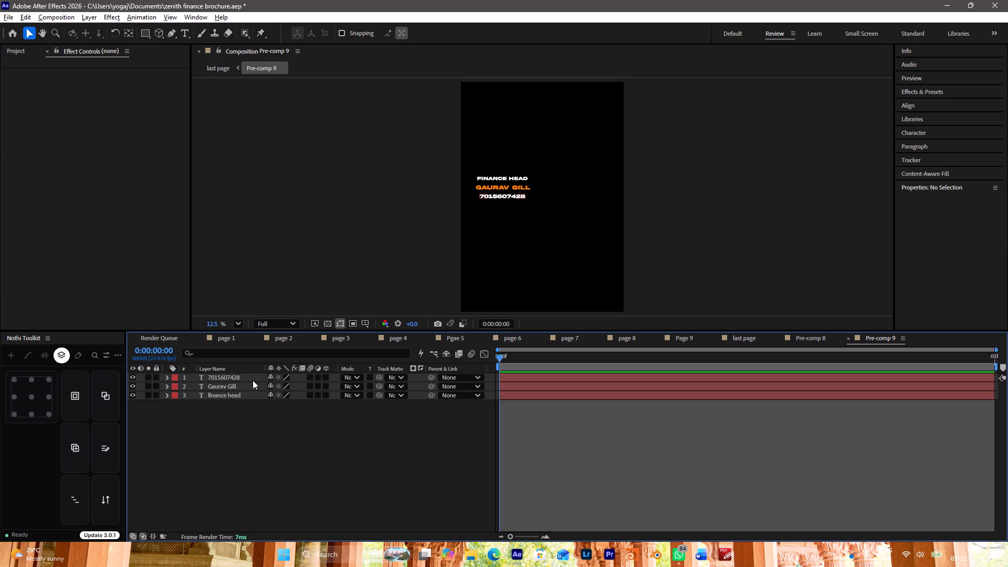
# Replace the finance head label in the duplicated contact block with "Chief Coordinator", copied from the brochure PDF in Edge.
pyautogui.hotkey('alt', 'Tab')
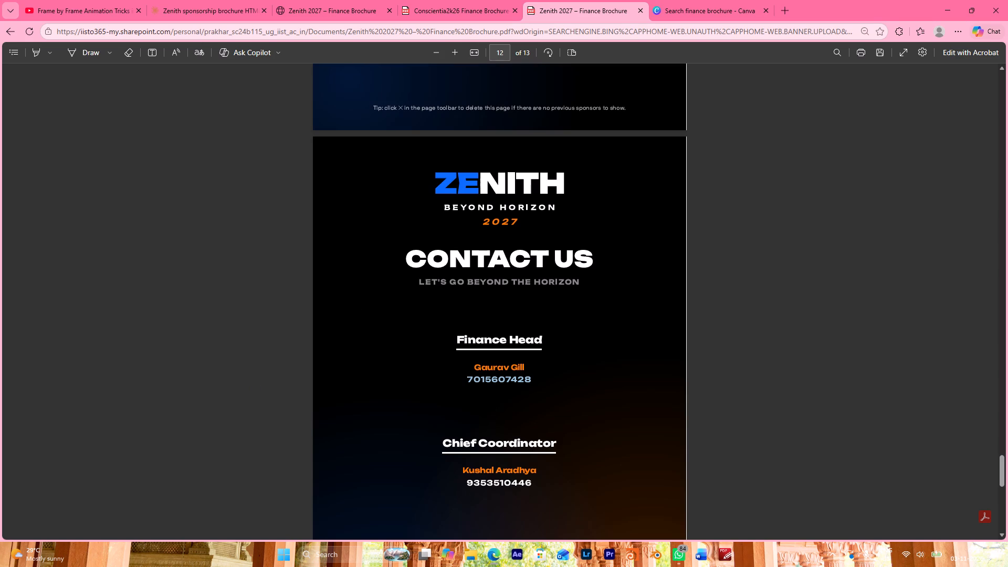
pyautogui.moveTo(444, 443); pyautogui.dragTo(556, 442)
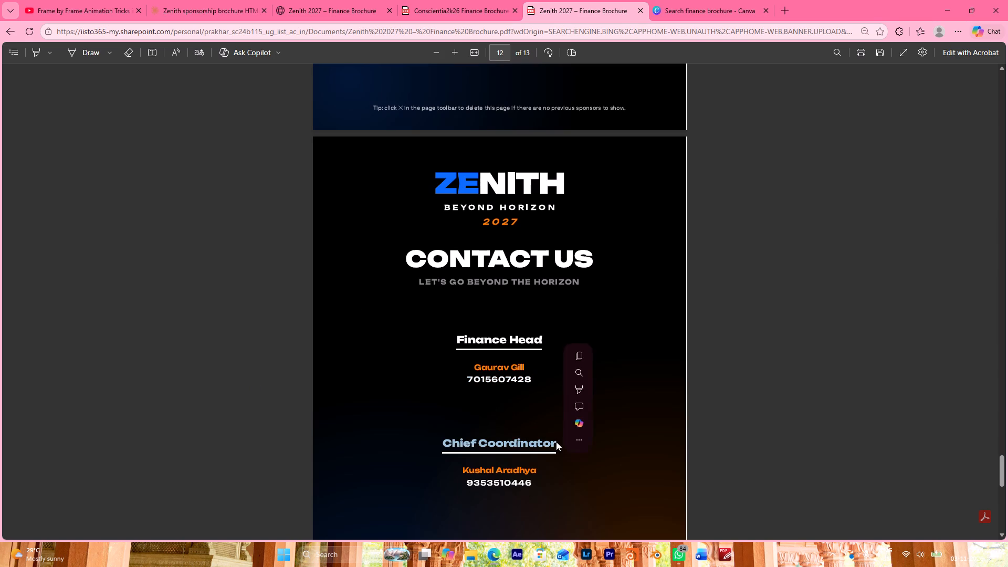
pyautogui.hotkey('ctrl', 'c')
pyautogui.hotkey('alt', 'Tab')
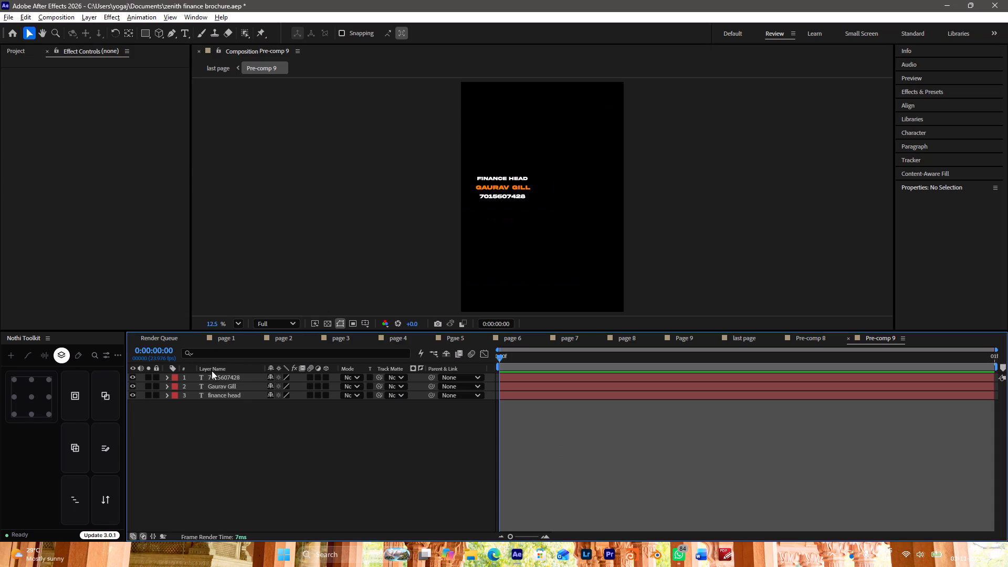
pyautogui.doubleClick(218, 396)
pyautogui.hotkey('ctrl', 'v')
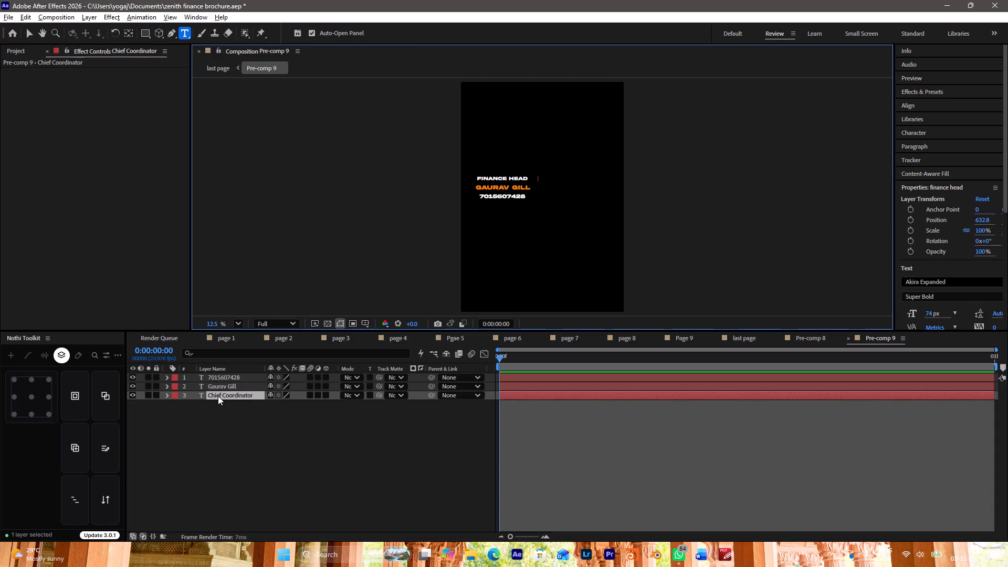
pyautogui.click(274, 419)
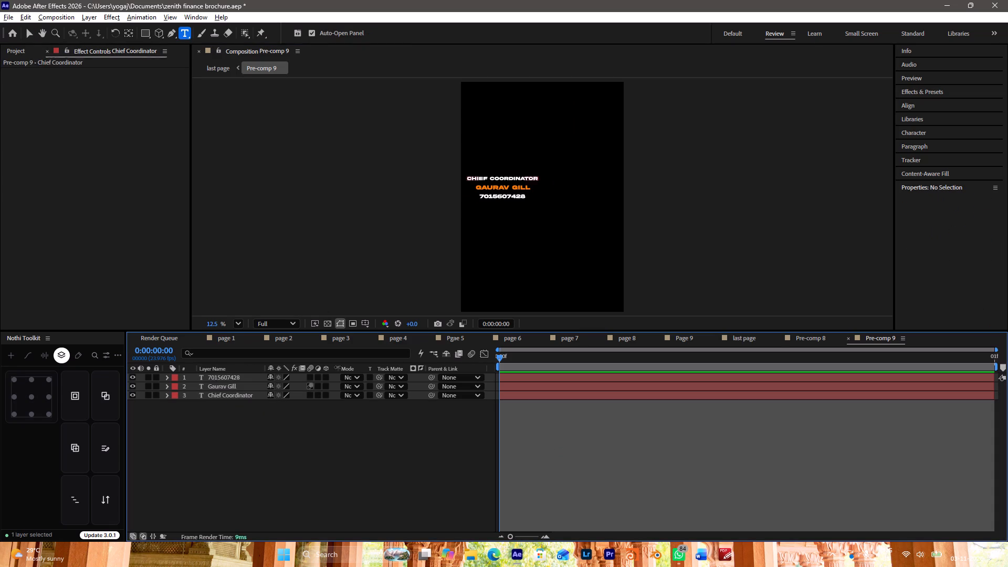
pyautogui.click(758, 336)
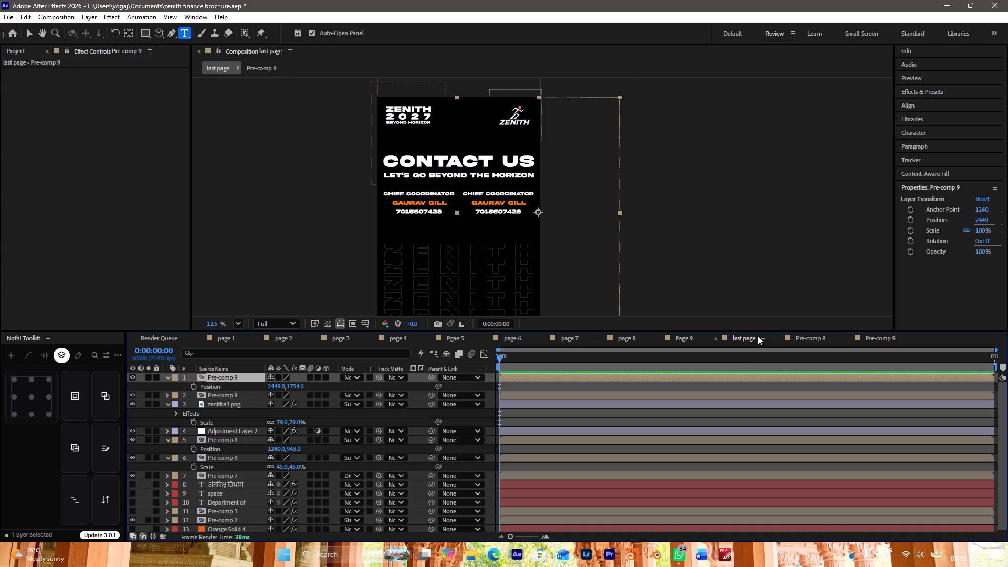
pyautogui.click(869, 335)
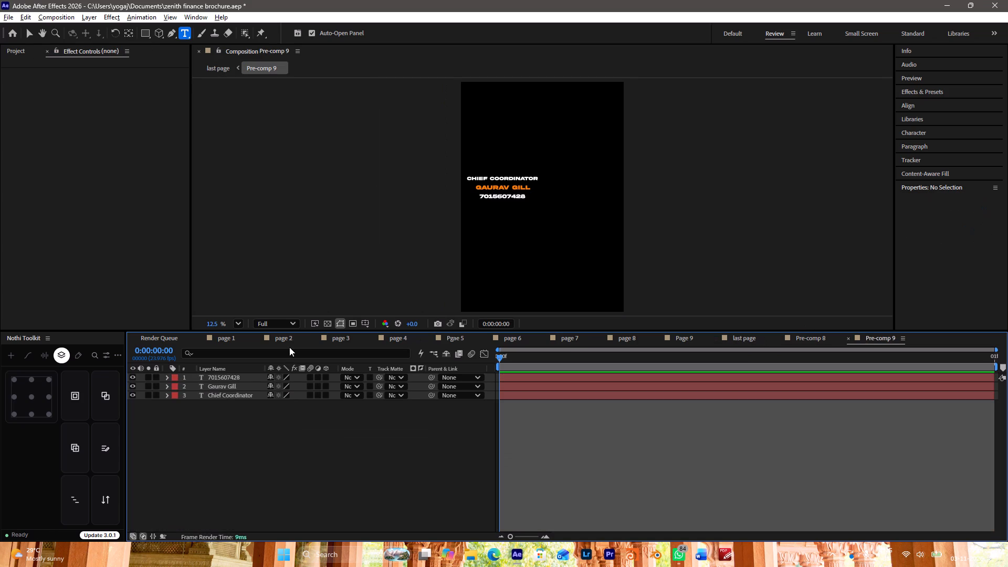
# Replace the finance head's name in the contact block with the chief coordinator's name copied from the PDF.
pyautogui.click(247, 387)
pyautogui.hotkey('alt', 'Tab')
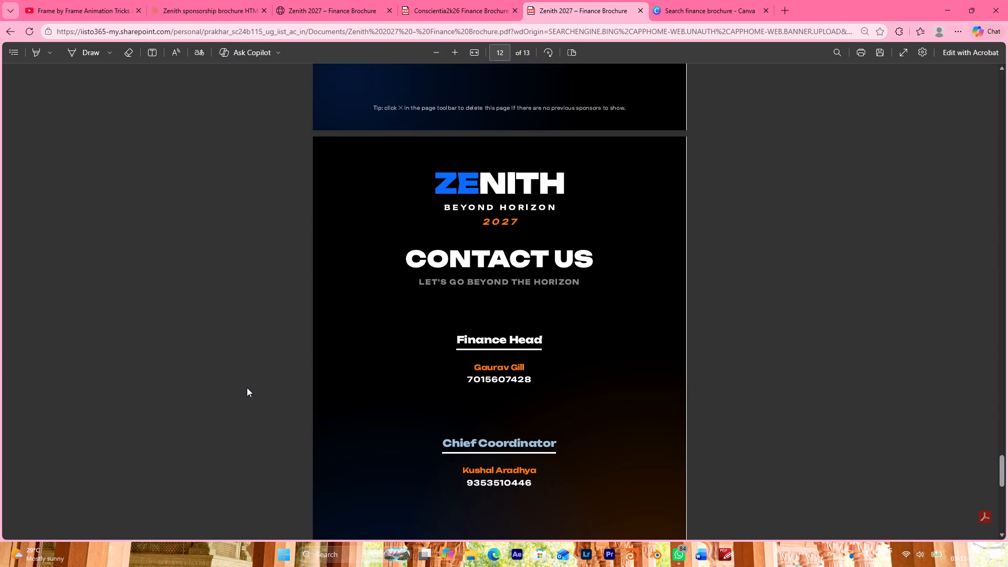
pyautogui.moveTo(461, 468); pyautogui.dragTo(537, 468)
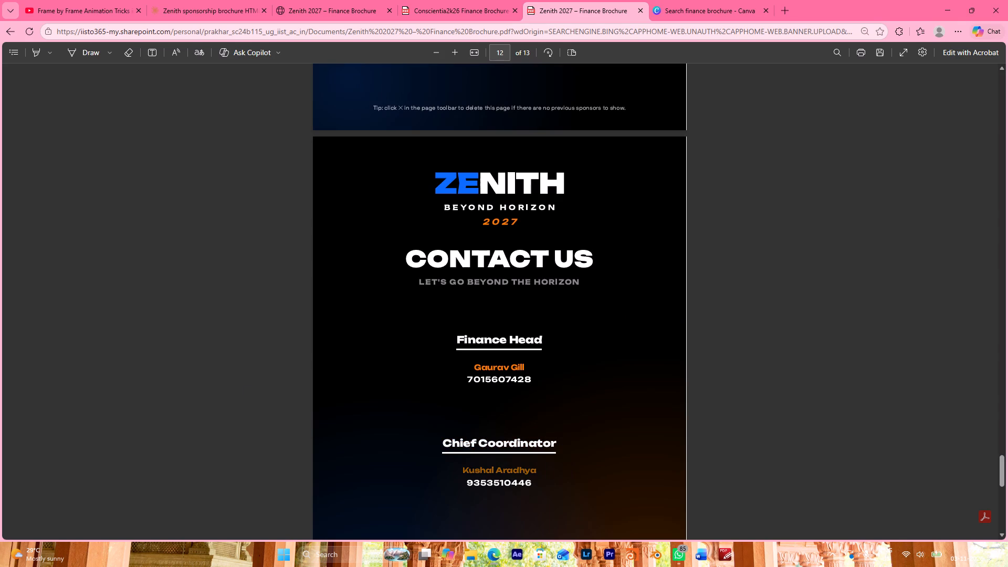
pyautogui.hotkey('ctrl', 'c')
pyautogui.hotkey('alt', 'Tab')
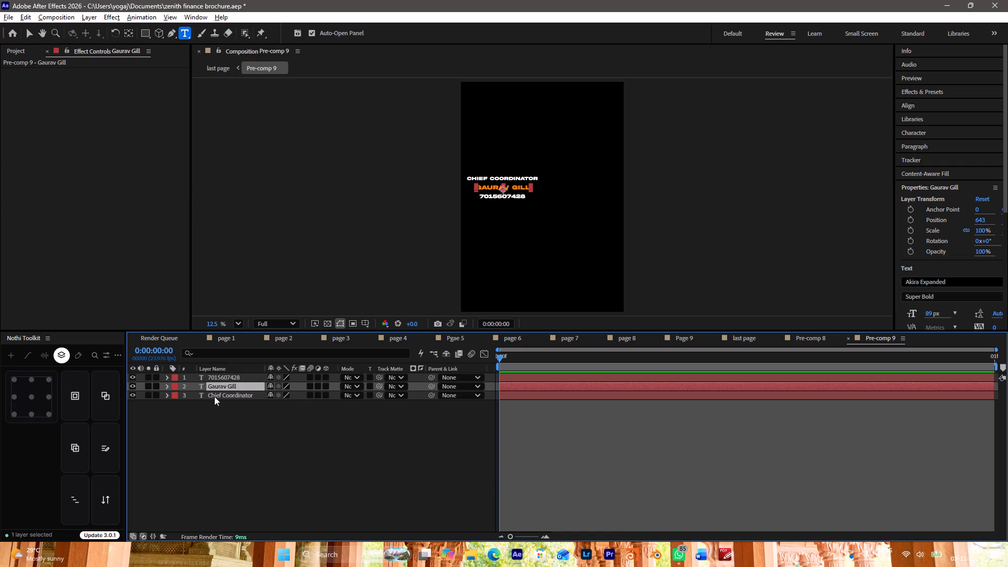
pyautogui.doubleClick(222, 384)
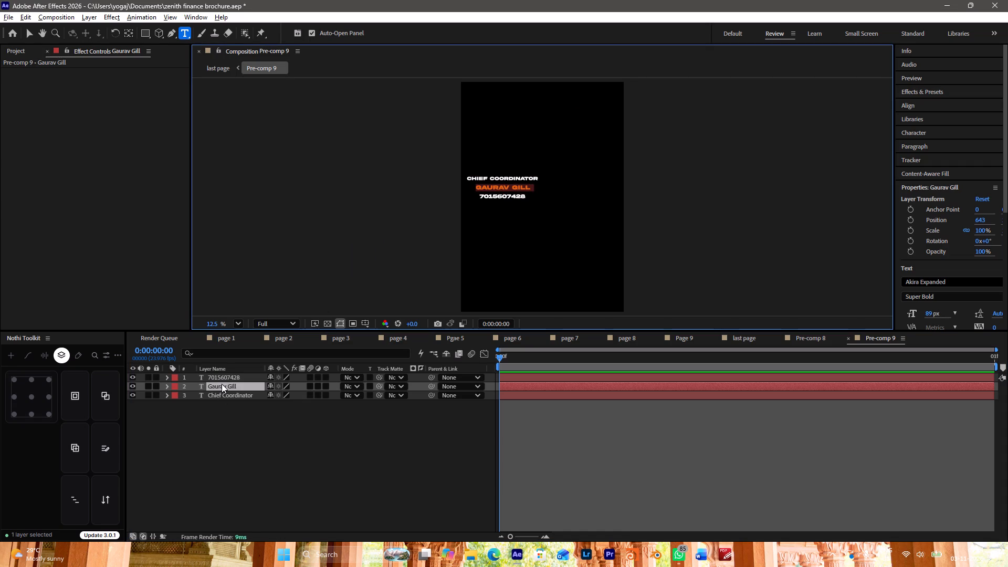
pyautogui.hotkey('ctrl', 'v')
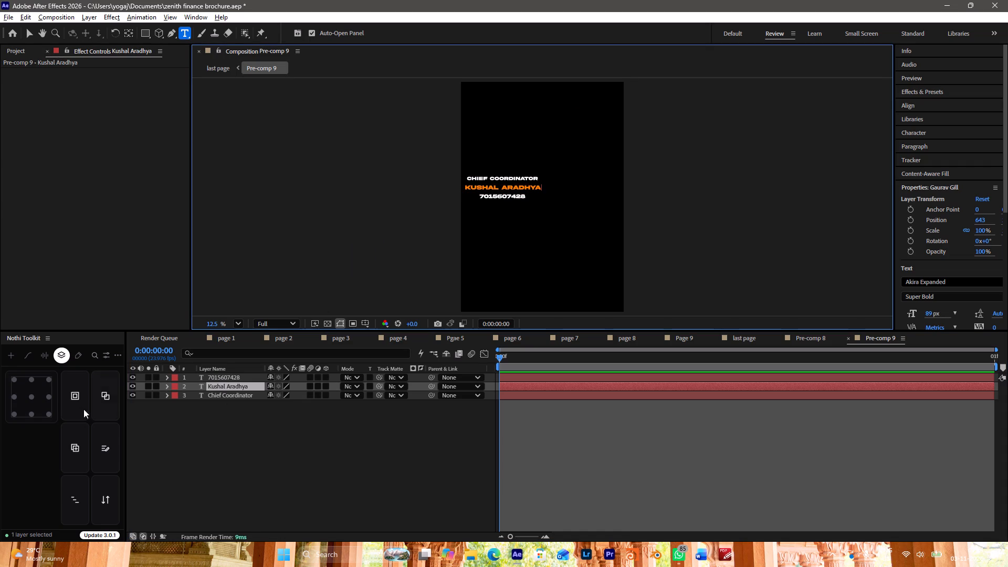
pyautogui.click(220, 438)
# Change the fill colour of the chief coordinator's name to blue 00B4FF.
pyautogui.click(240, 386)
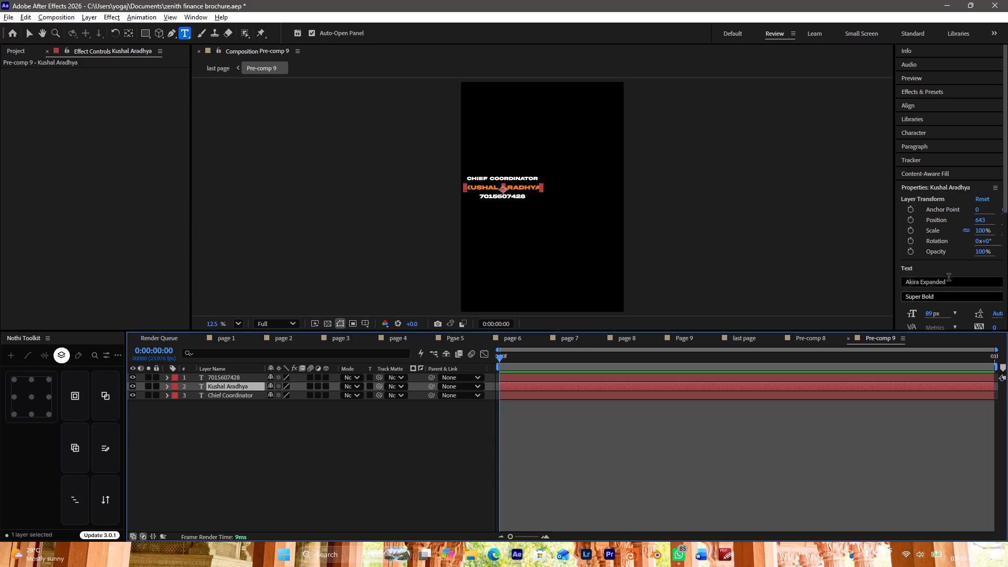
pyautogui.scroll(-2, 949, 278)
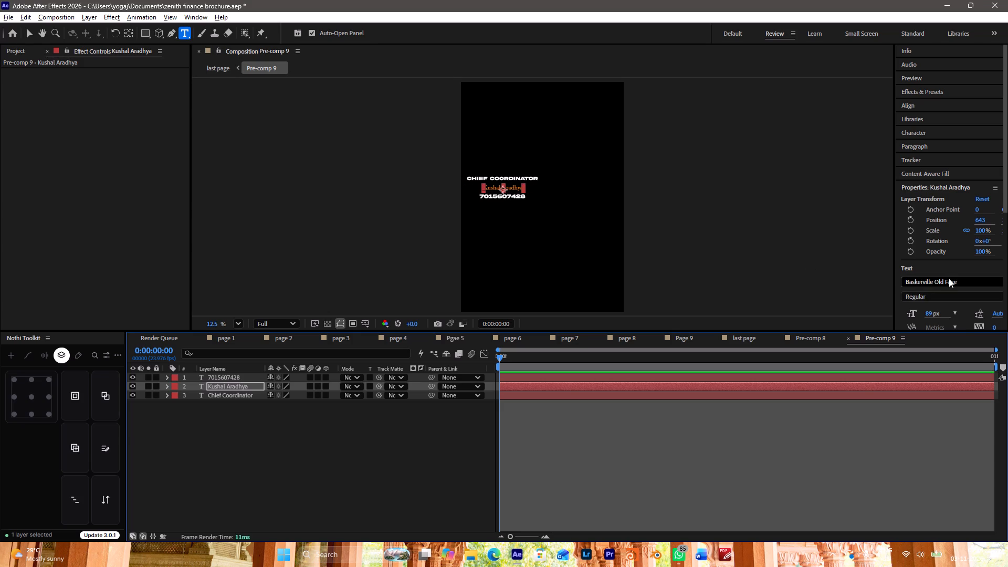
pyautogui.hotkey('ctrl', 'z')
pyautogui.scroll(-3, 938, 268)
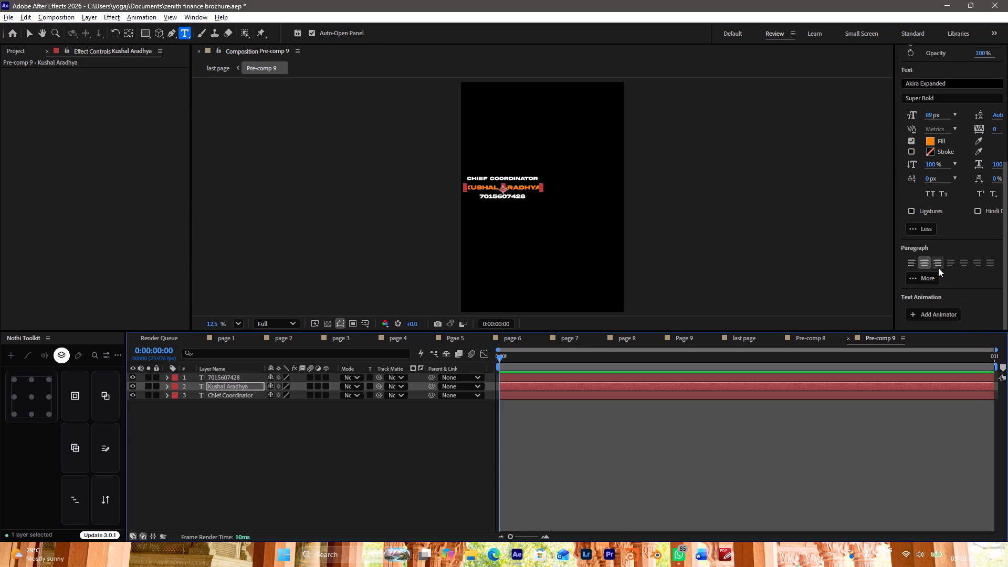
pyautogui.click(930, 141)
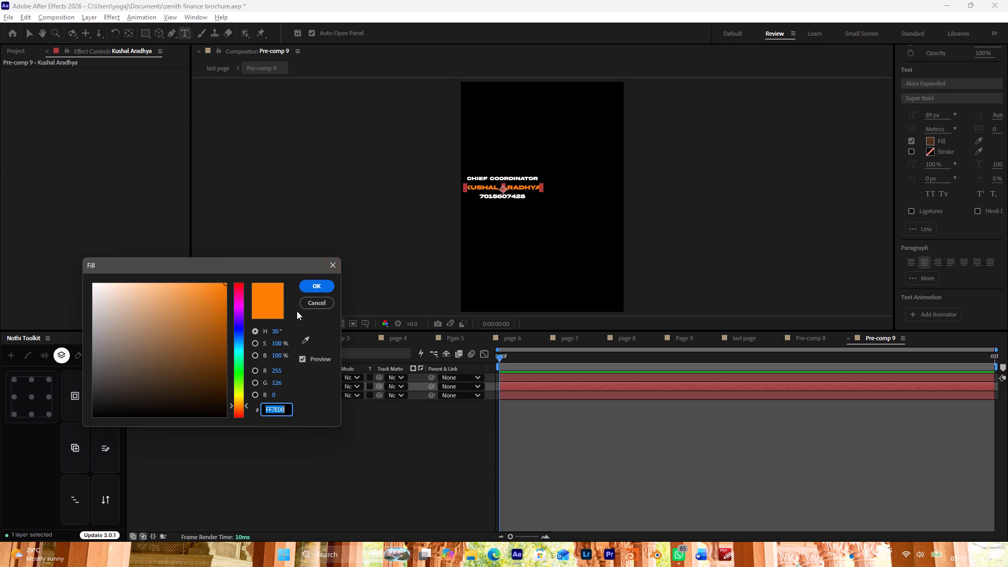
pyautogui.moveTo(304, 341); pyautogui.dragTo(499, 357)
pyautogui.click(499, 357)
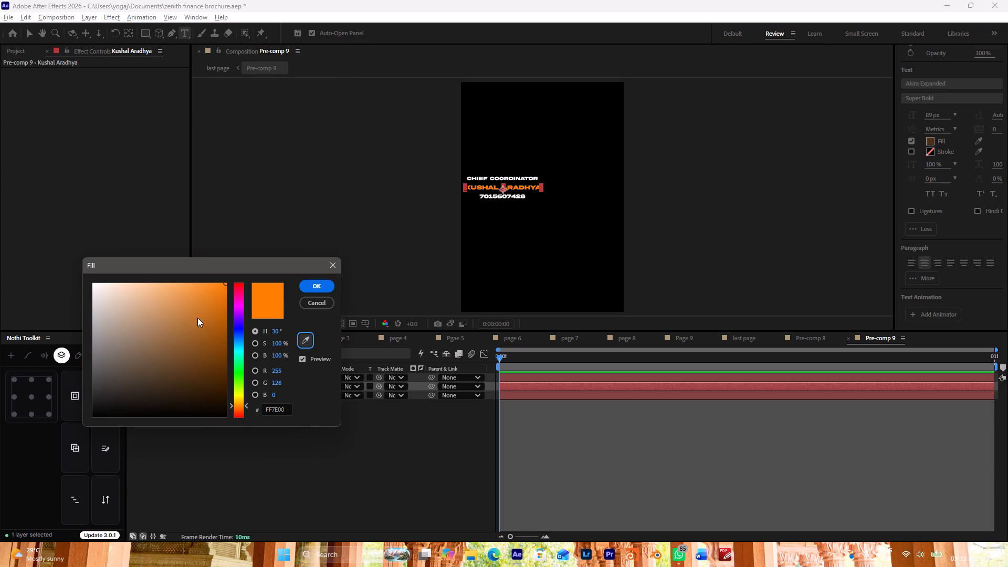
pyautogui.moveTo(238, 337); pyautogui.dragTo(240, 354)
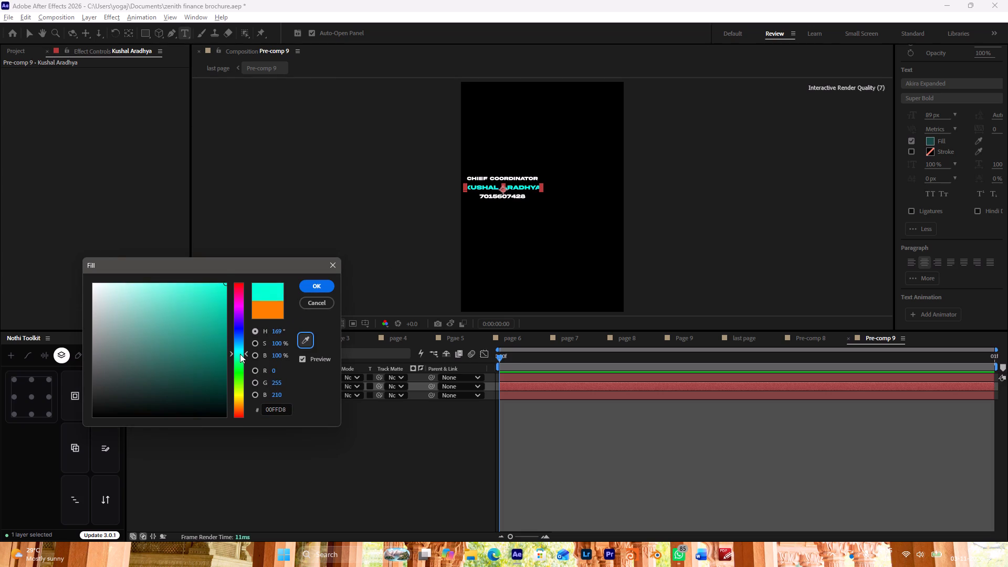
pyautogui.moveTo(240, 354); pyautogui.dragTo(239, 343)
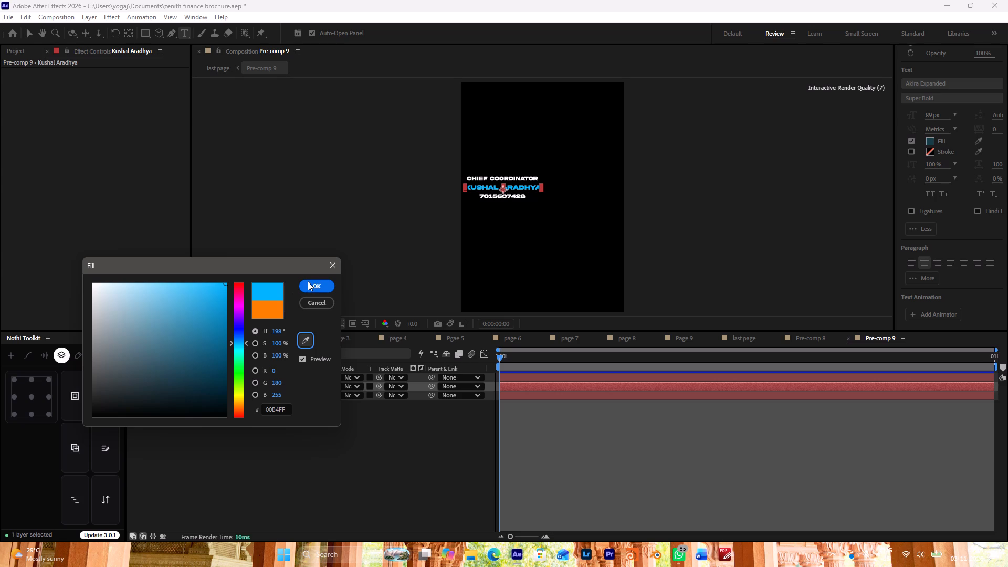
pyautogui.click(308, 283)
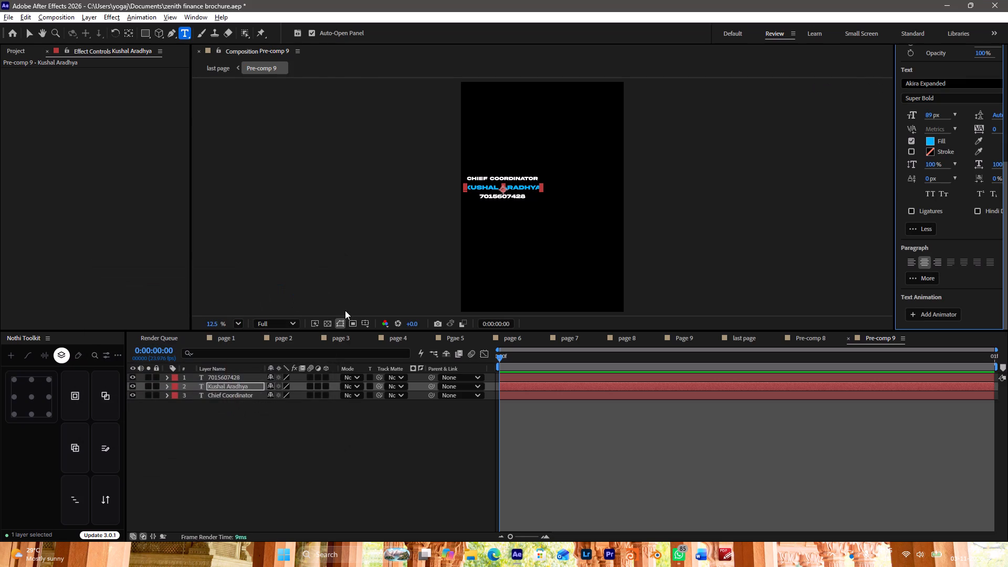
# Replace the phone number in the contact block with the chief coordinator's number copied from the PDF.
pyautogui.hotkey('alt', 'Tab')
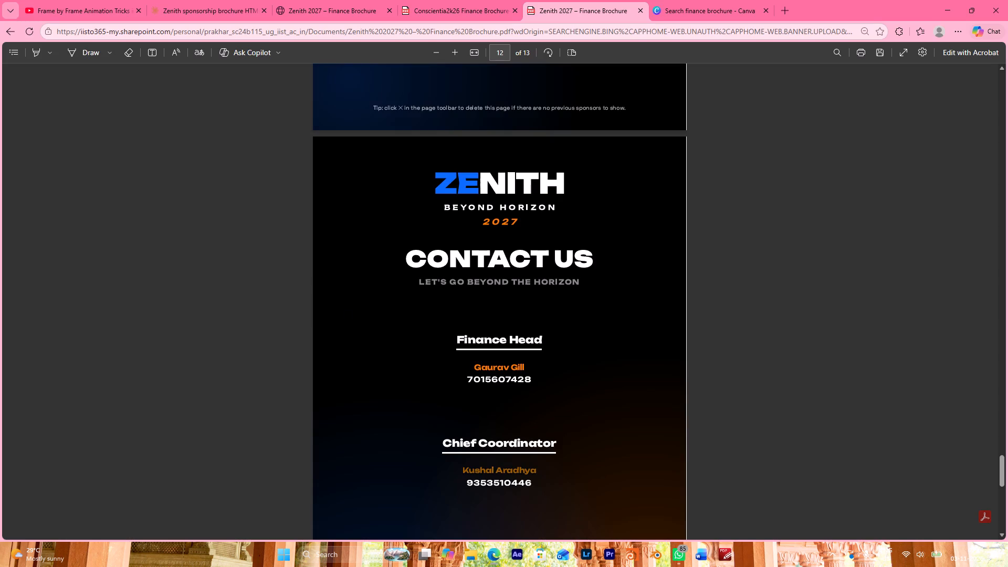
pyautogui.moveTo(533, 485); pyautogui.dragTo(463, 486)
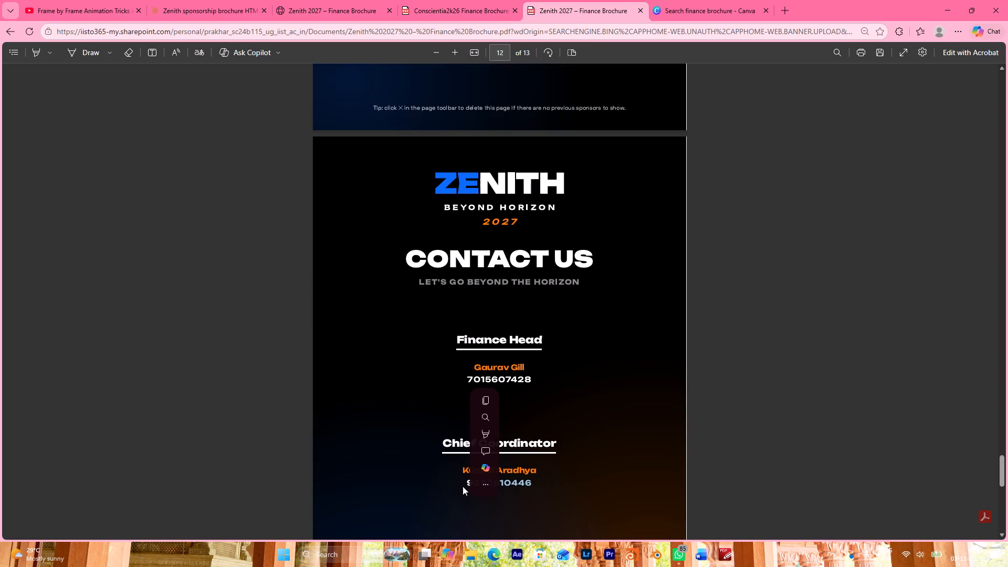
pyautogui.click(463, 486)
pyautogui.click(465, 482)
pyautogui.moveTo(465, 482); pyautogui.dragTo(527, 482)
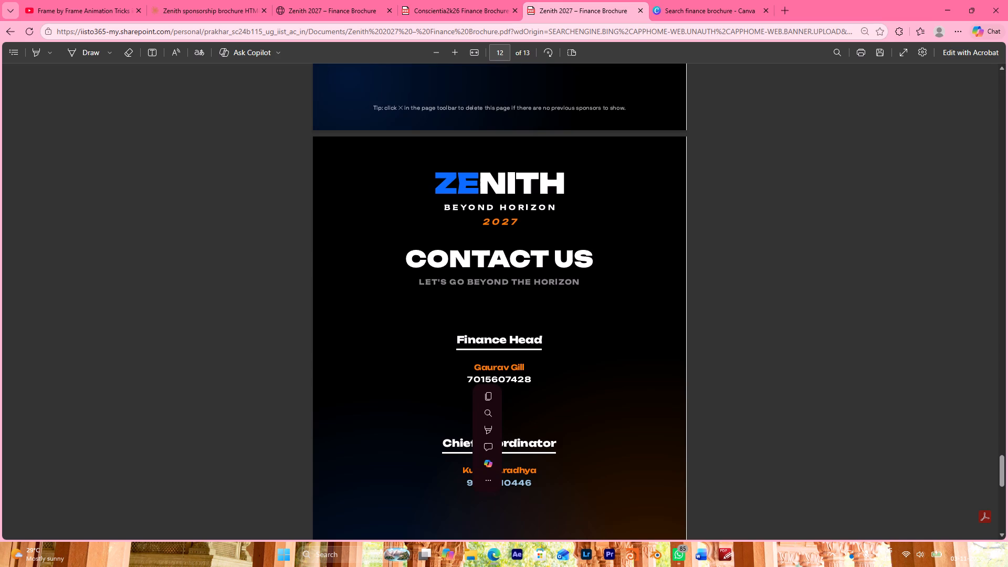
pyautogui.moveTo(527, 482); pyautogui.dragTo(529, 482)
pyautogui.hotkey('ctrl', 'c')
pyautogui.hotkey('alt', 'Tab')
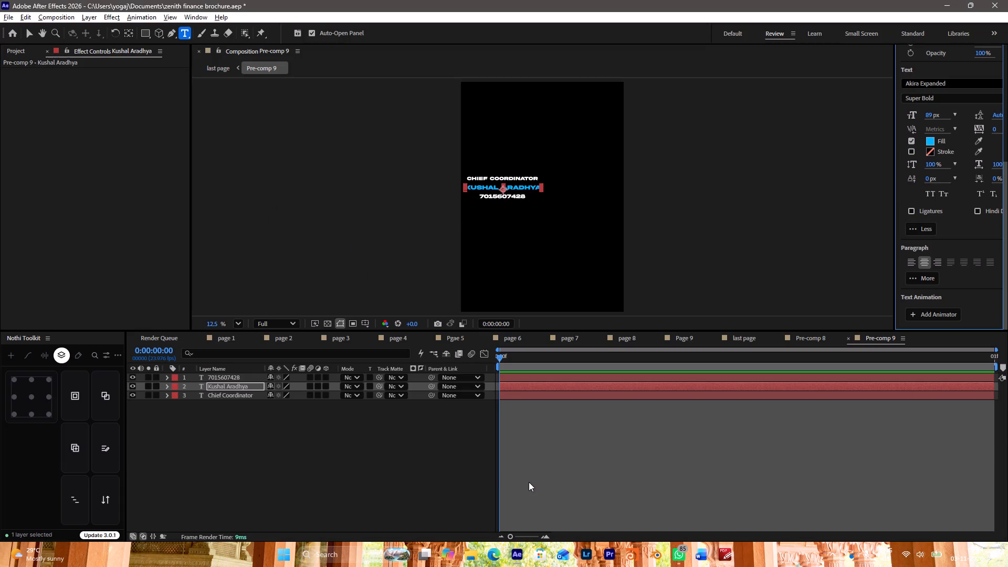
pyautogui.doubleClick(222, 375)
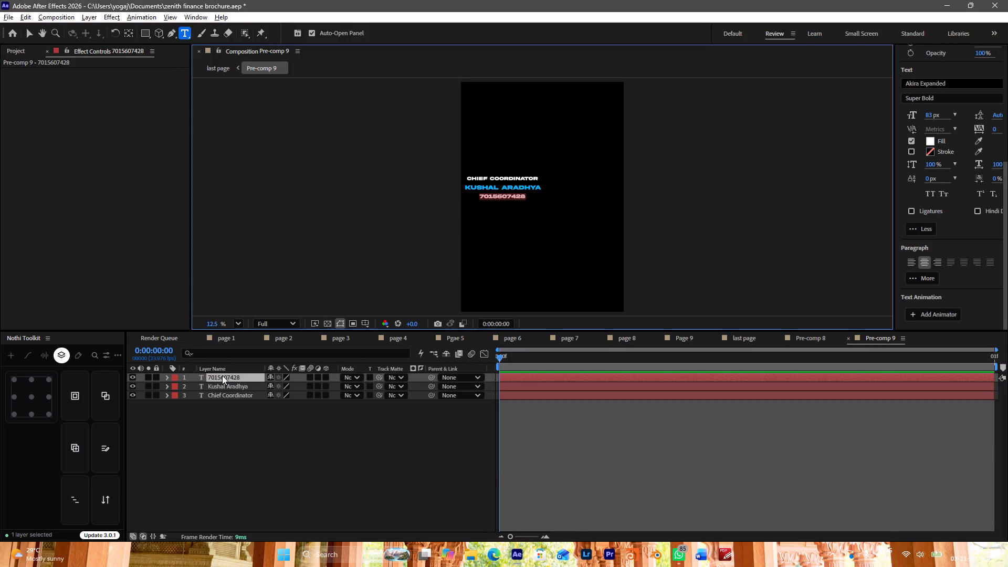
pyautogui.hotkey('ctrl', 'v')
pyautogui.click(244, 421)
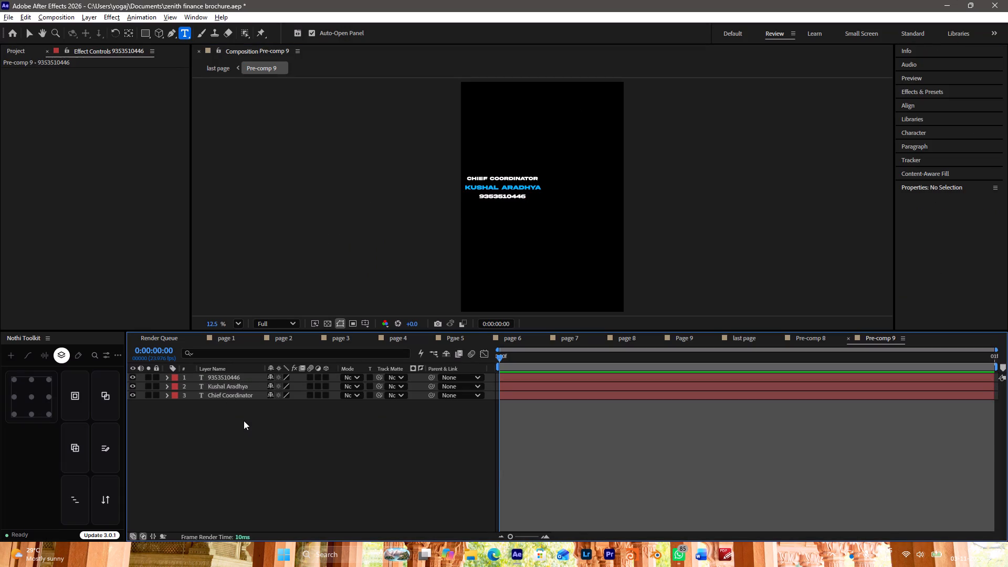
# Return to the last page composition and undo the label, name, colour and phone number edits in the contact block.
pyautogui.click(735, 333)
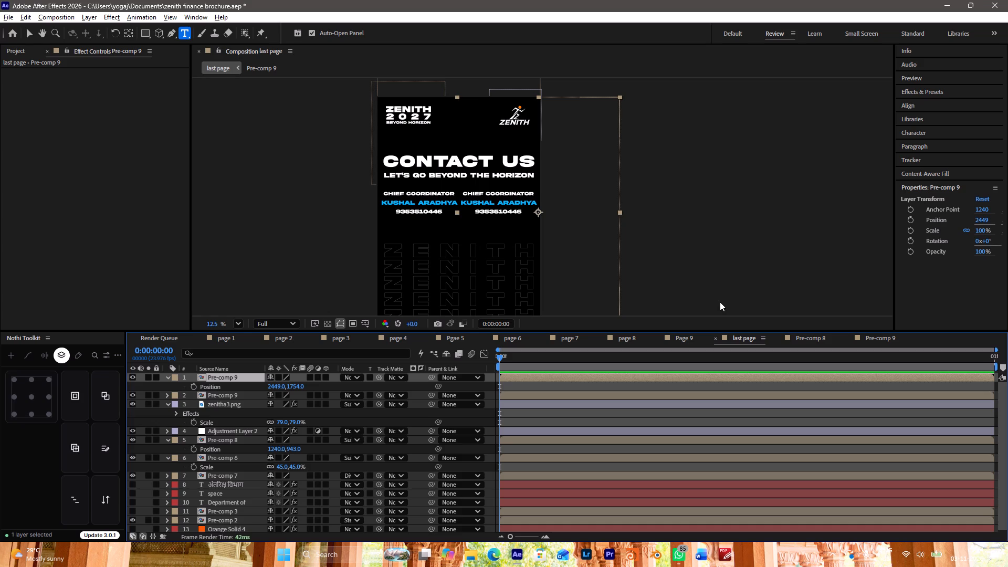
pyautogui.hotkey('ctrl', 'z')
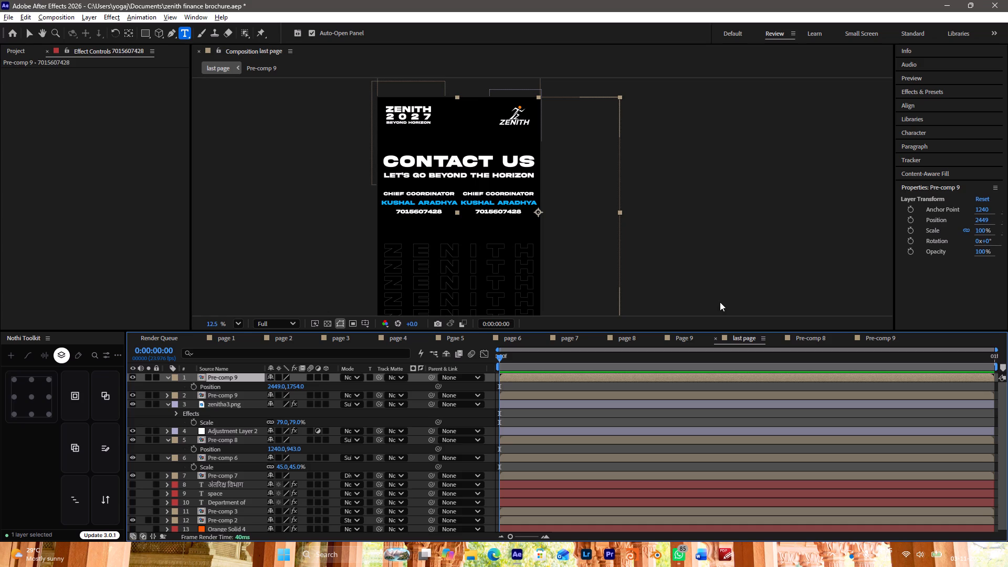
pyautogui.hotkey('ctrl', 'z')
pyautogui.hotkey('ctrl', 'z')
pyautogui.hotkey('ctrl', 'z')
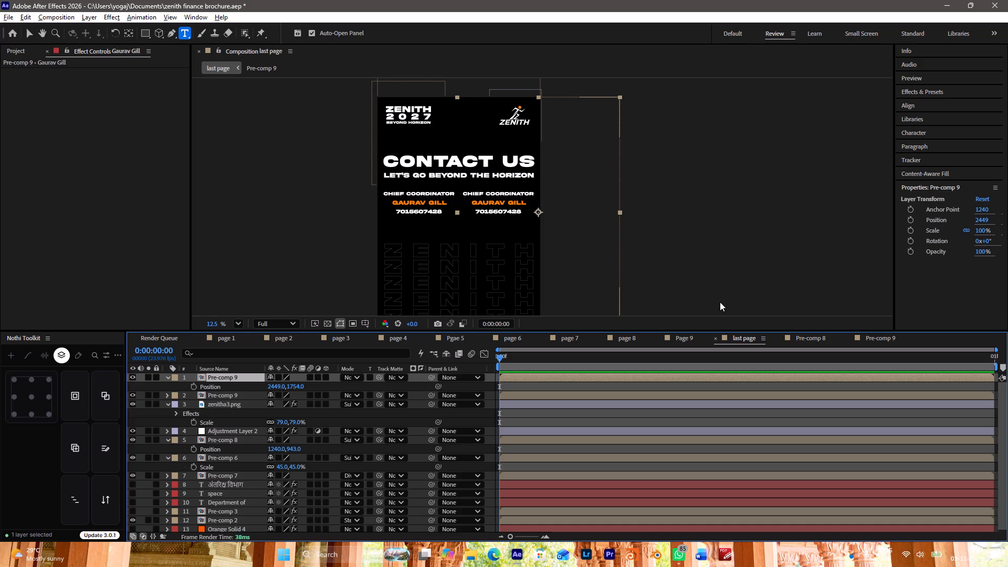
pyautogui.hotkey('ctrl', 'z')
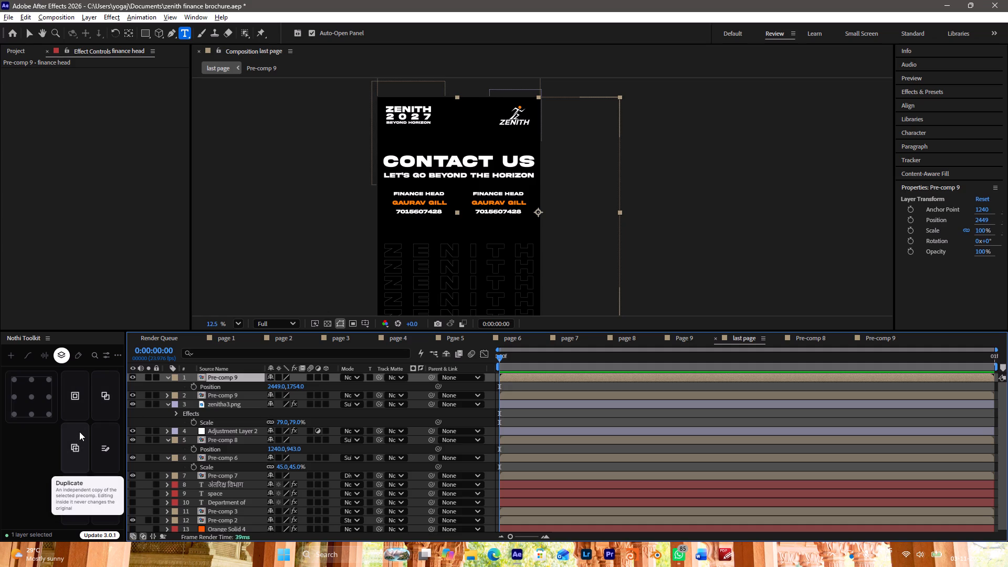
# Make an independent duplicate of the second contact block's pre-comp with Nothi Toolkit and delete the linked copy it replaces.
pyautogui.click(79, 432)
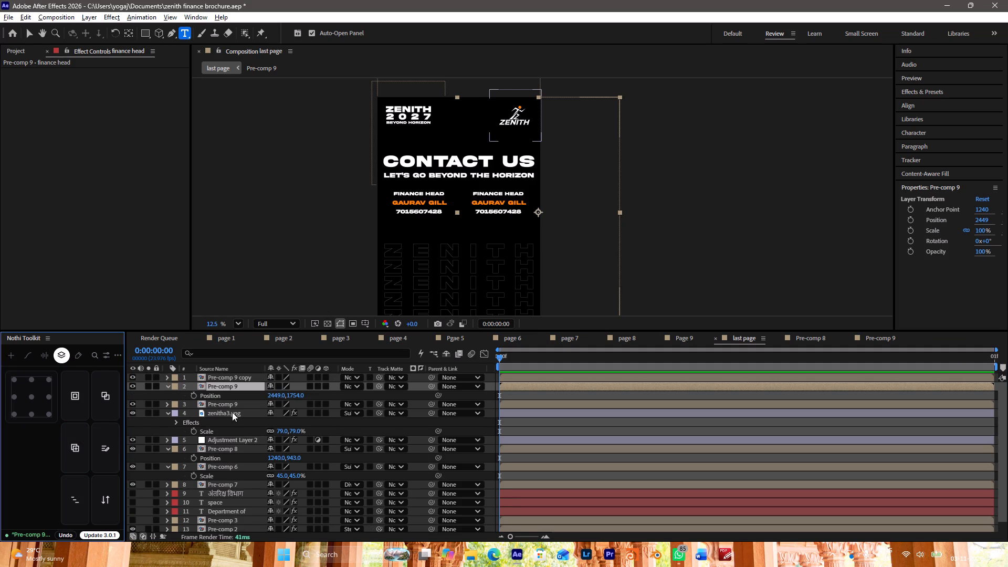
pyautogui.click(229, 388)
pyautogui.press('Delete')
# Open the independent contact block pre-comp and replace its phone number with the chief coordinator's copied number.
pyautogui.doubleClick(232, 374)
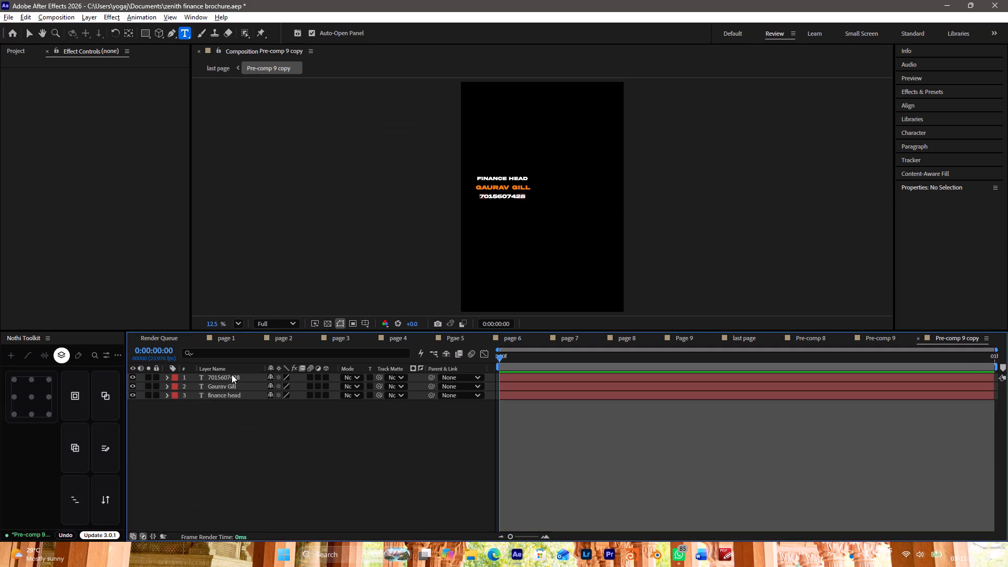
pyautogui.click(240, 386)
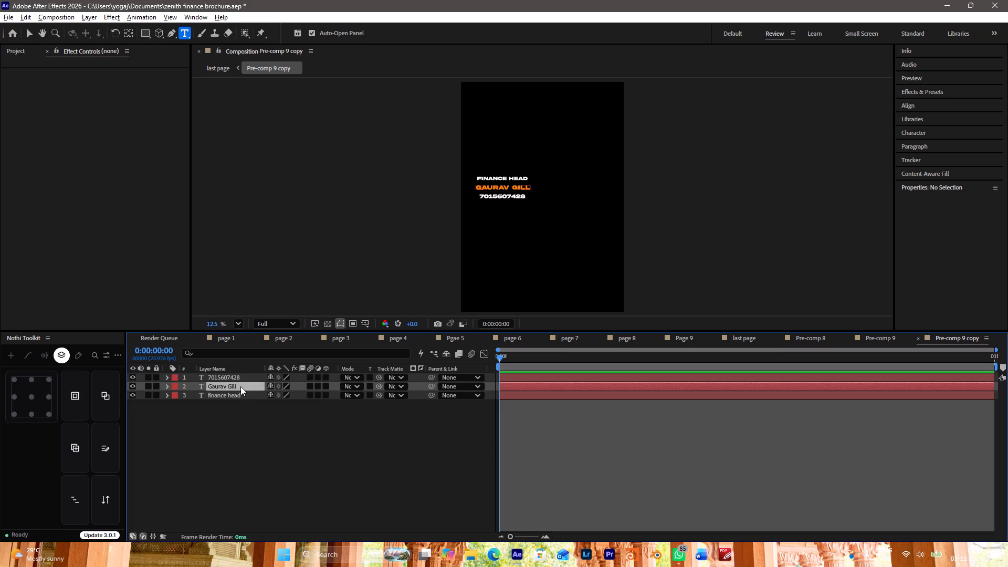
pyautogui.doubleClick(231, 373)
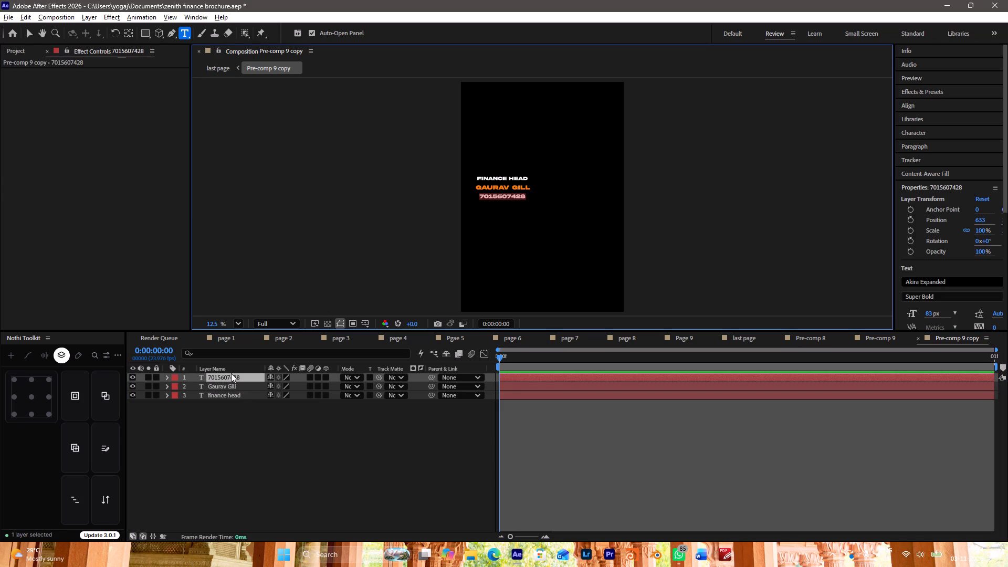
pyautogui.hotkey('ctrl', 'v')
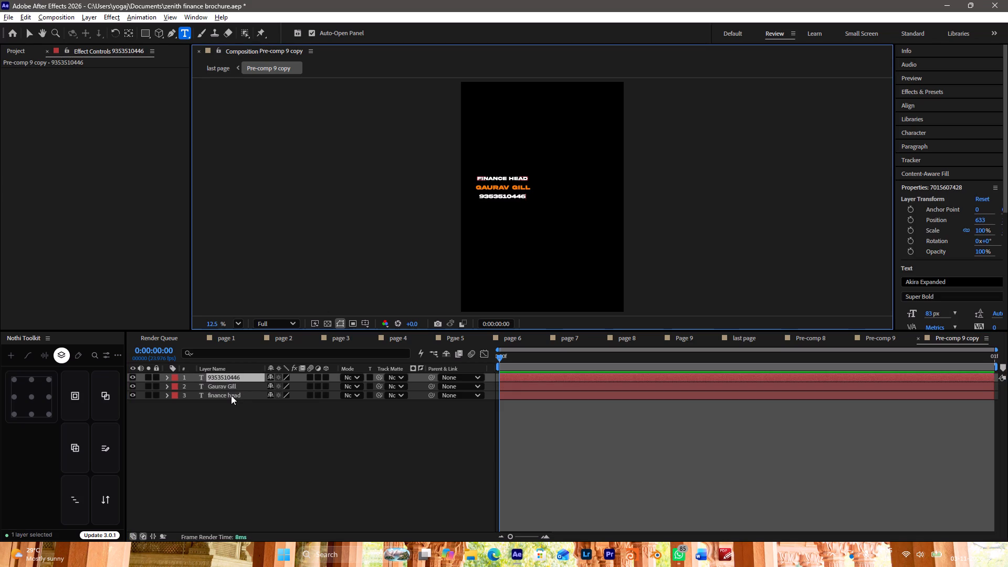
# Replace the name in the duplicated contact block with the chief coordinator's name copied from the brochure PDF in Edge.
pyautogui.hotkey('alt', 'Tab')
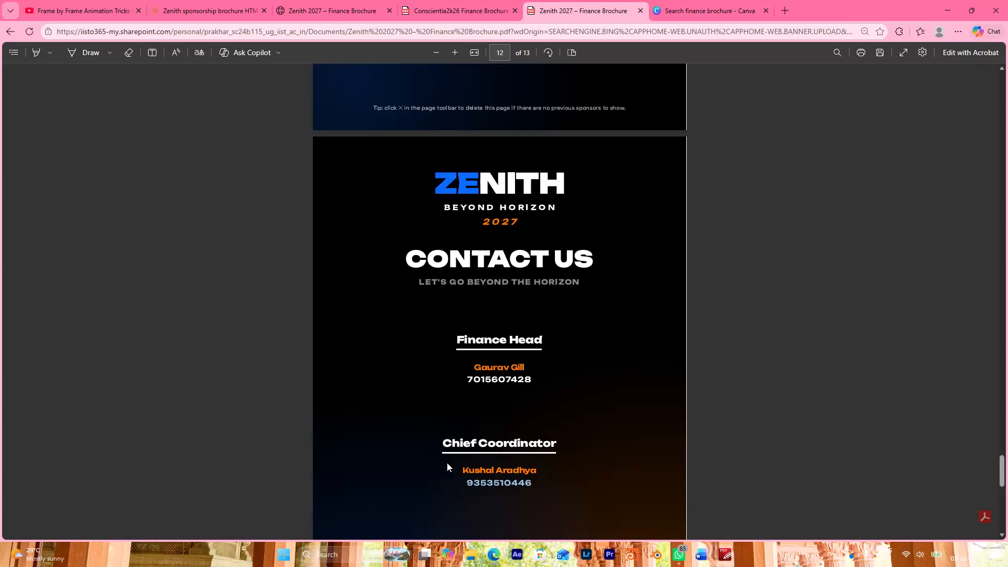
pyautogui.moveTo(461, 470); pyautogui.dragTo(532, 470)
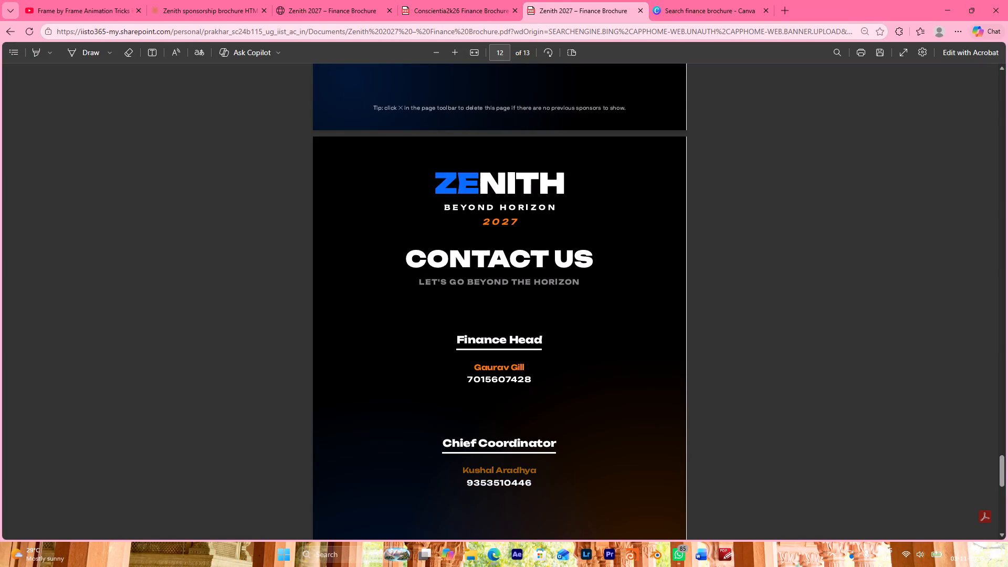
pyautogui.moveTo(532, 470); pyautogui.dragTo(536, 469)
pyautogui.hotkey('ctrl', 'c')
pyautogui.hotkey('alt', 'Tab')
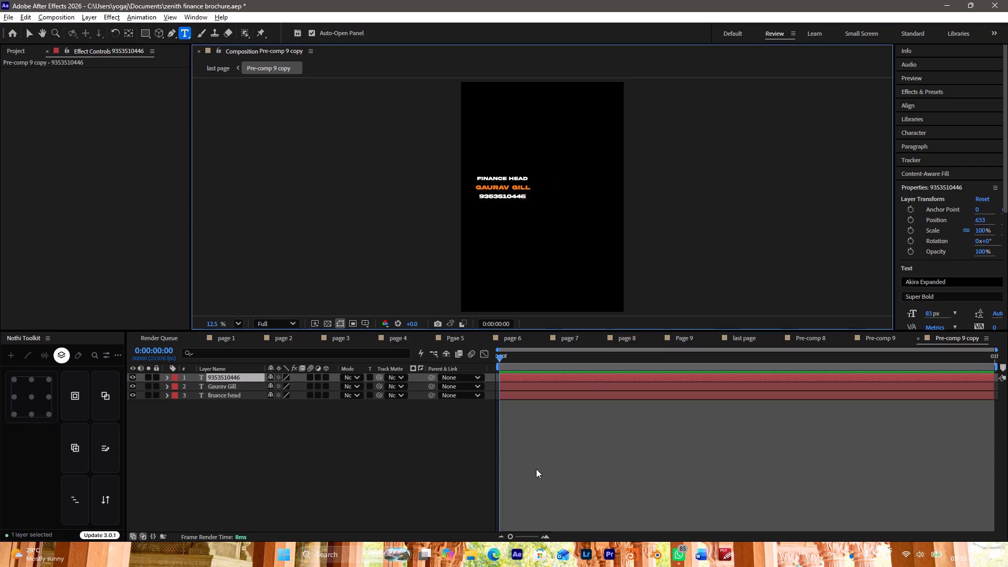
pyautogui.doubleClick(235, 390)
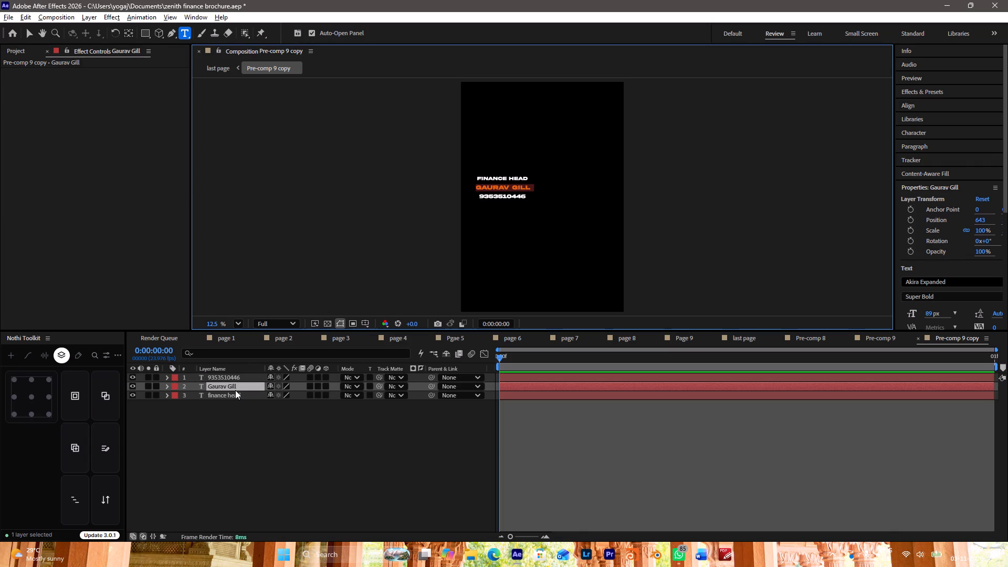
pyautogui.hotkey('ctrl', 'v')
pyautogui.click(316, 437)
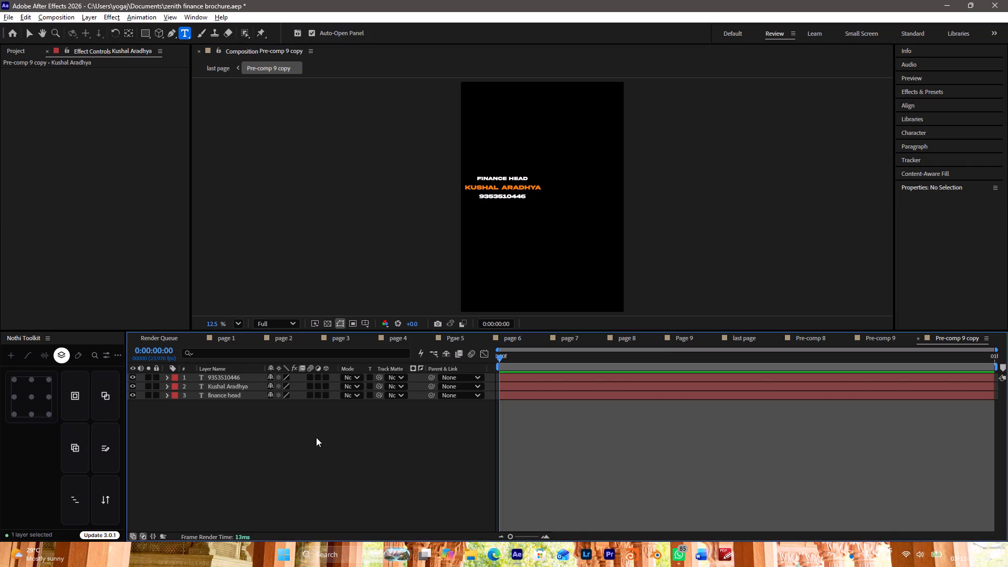
# Replace the block's finance head label with "Chief Coordinator" copied from the brochure PDF in Edge.
pyautogui.hotkey('alt', 'Tab')
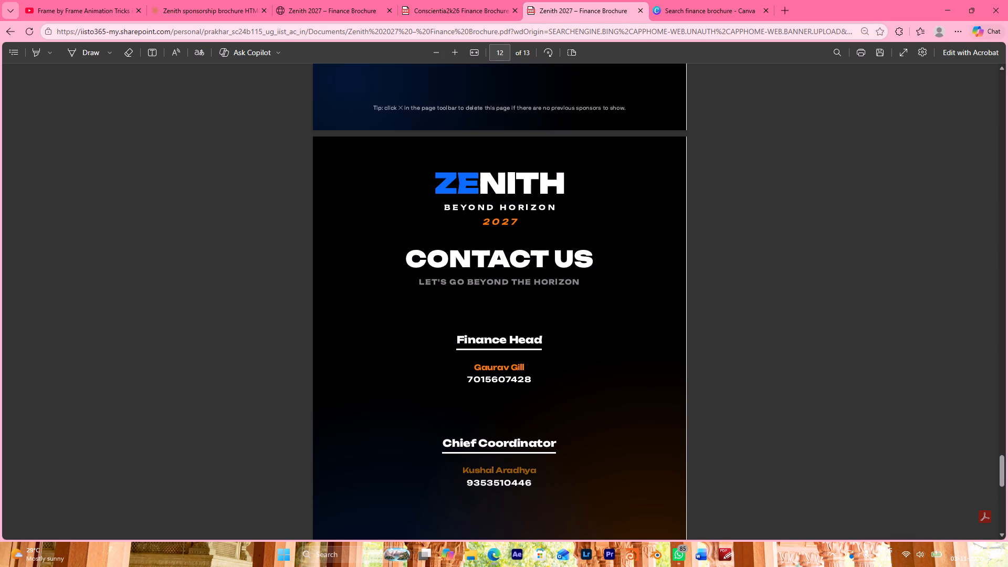
pyautogui.moveTo(444, 442); pyautogui.dragTo(556, 445)
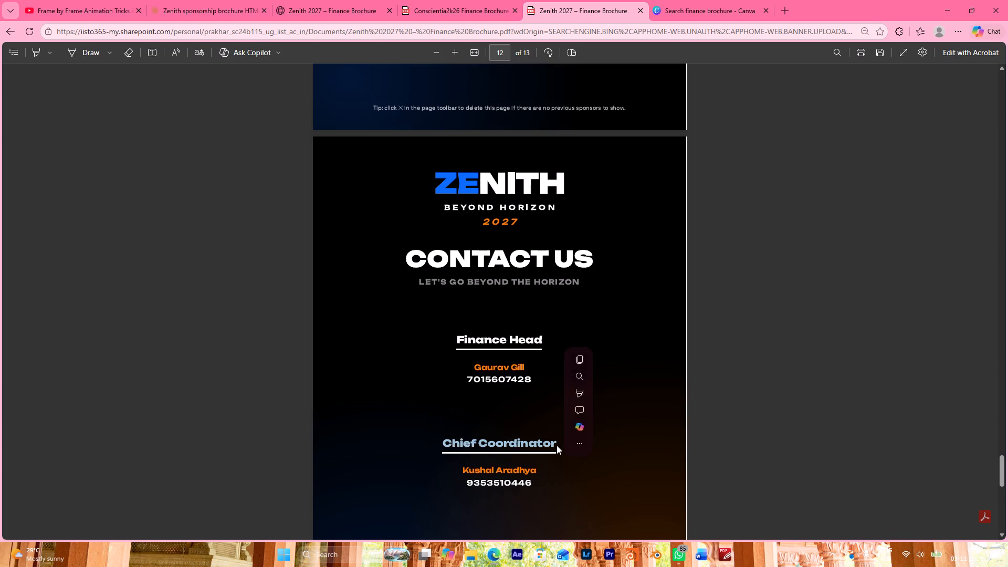
pyautogui.hotkey('ctrl', 'c')
pyautogui.hotkey('alt', 'Tab')
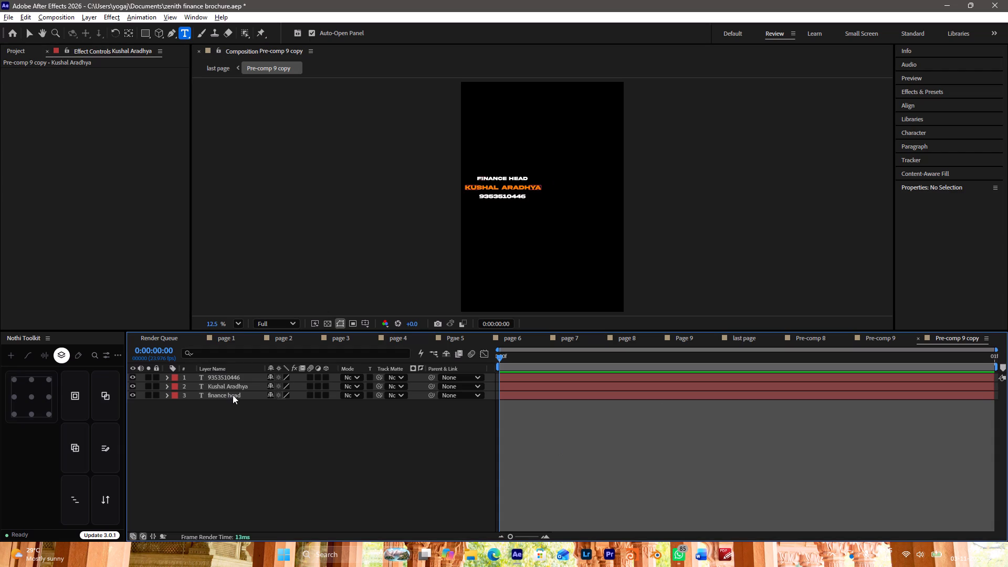
pyautogui.doubleClick(233, 395)
pyautogui.hotkey('ctrl', 'v')
pyautogui.click(233, 395)
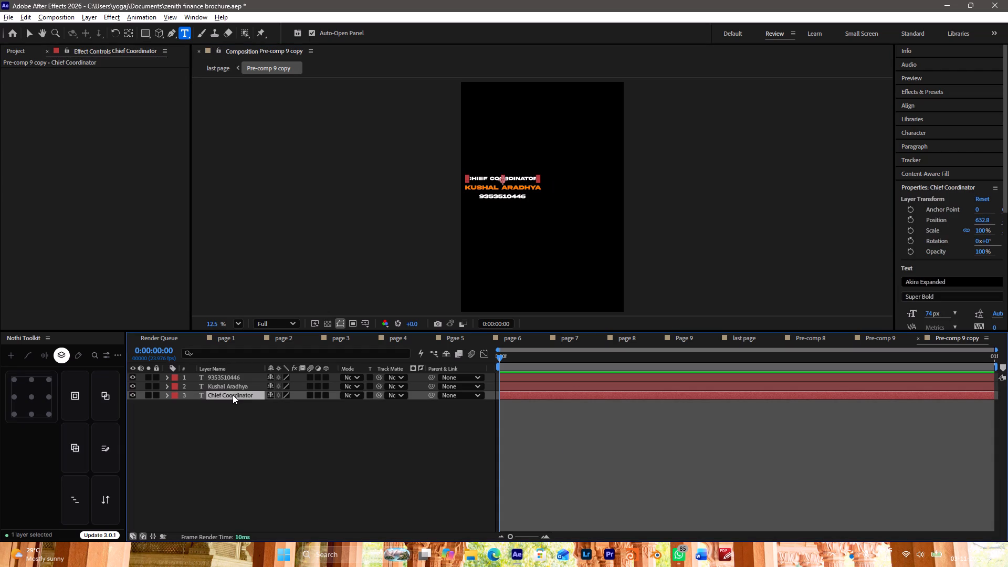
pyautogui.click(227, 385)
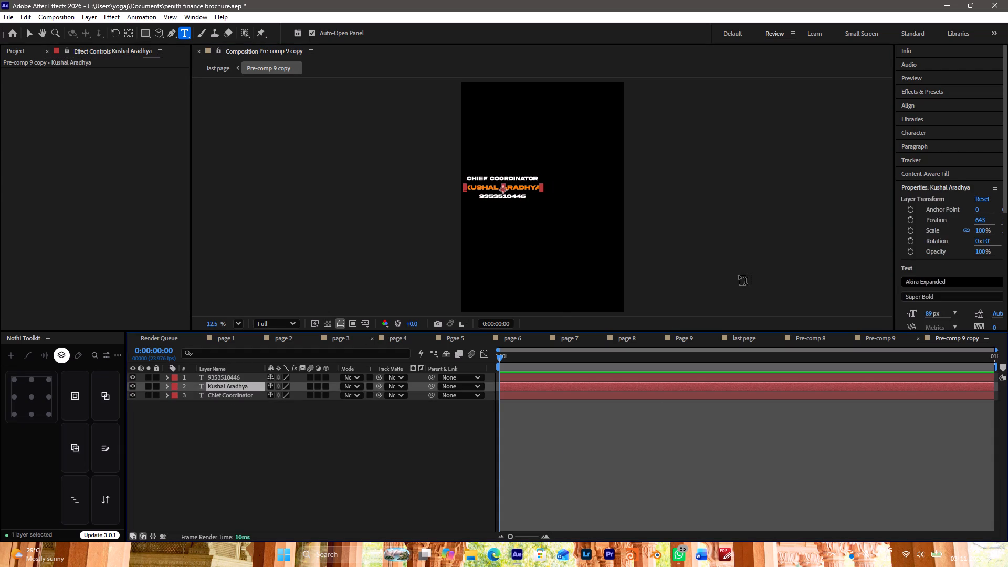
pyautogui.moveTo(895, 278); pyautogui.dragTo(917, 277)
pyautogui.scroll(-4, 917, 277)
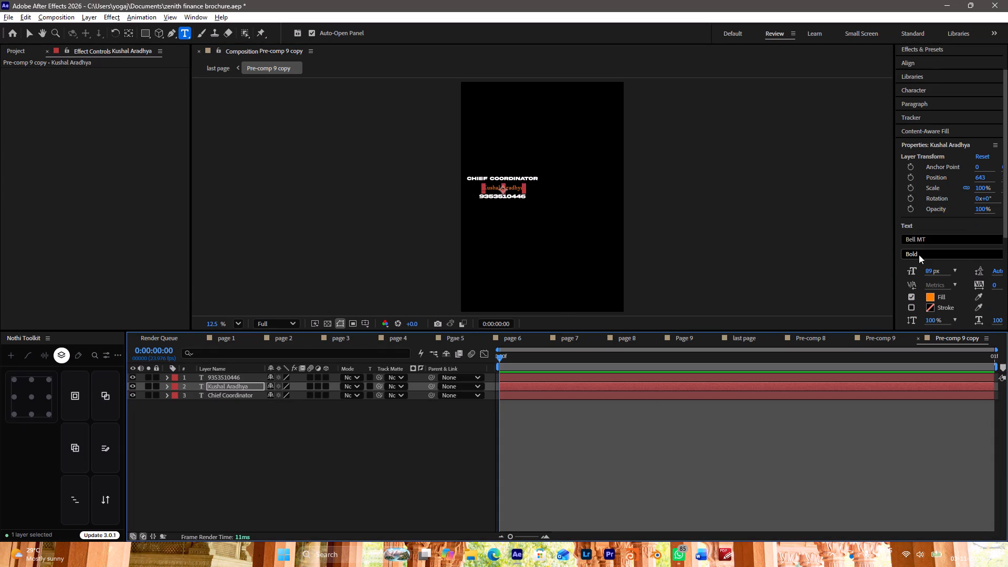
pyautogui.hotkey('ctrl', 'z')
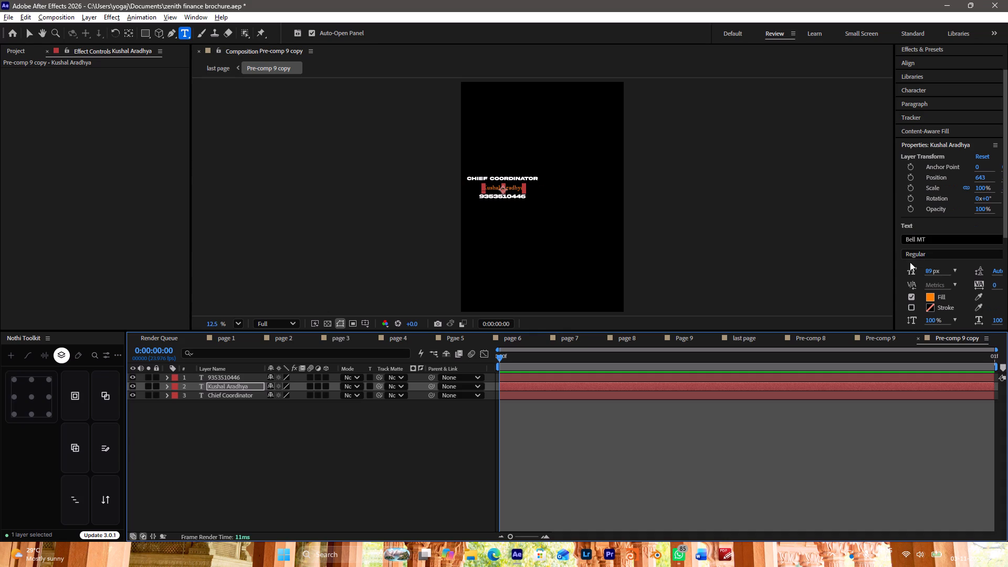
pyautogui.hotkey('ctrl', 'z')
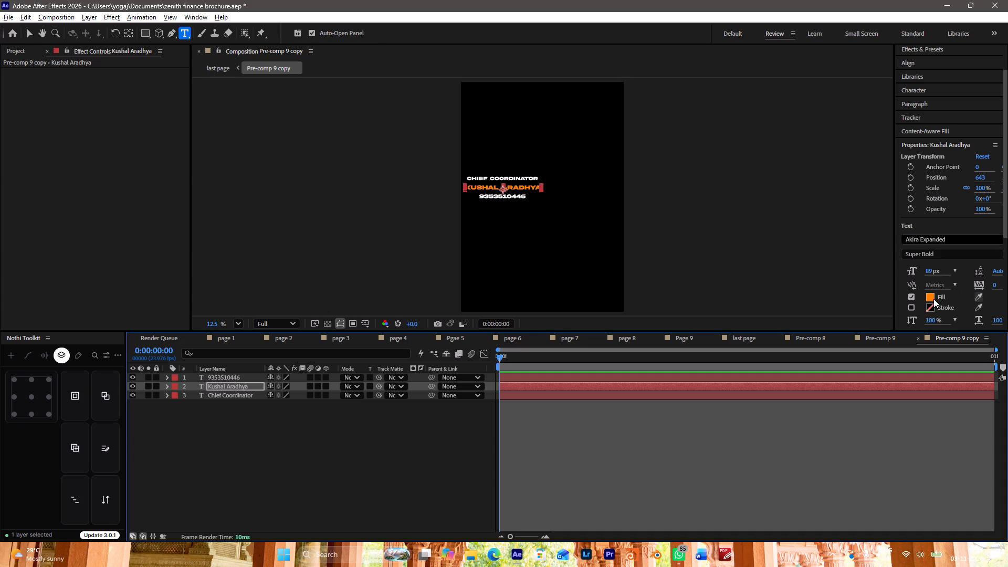
# Change the fill colour of the chief coordinator's name to blue 007EFF.
pyautogui.click(932, 298)
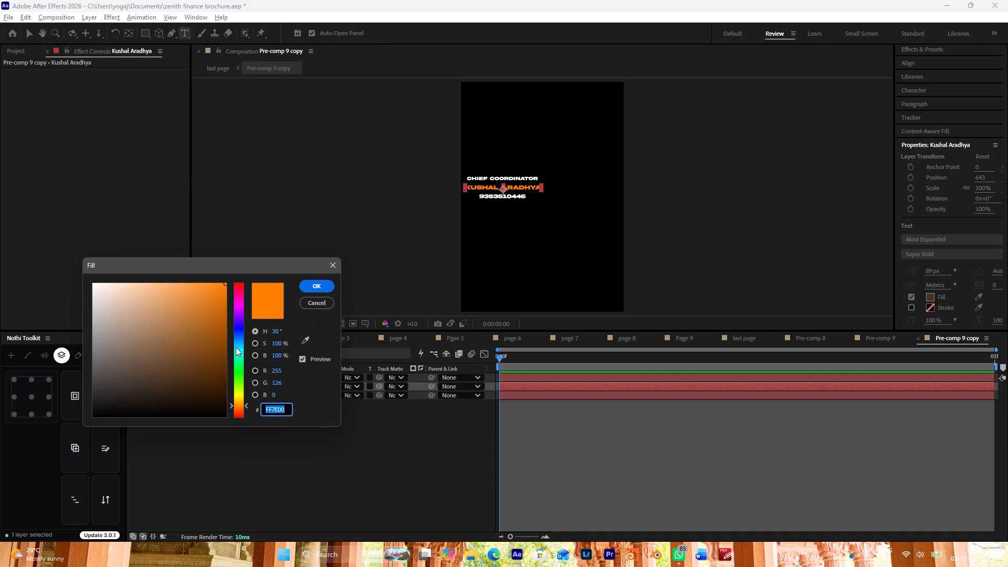
pyautogui.moveTo(238, 347); pyautogui.dragTo(241, 342)
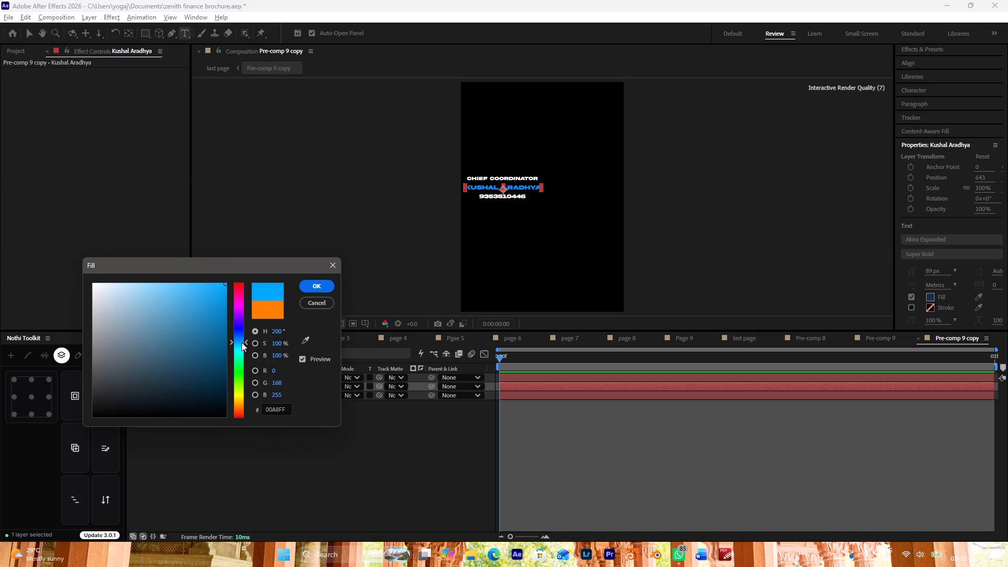
pyautogui.moveTo(241, 342); pyautogui.dragTo(241, 339)
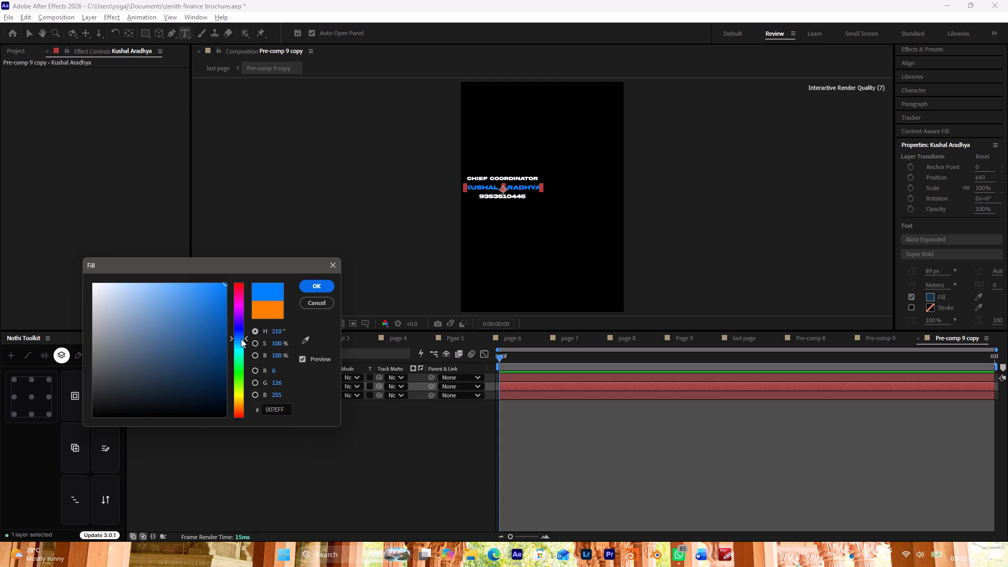
pyautogui.click(329, 285)
pyautogui.click(306, 463)
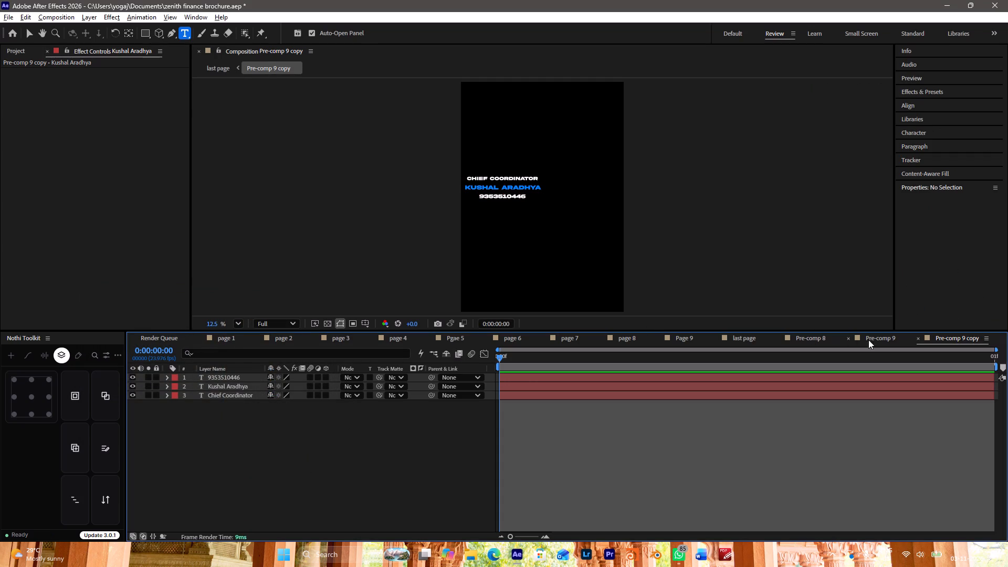
# Close the Pre-comp 9 copy, Pre-comp 9 and Pre-comp 8 timelines to return to the last page, and switch to the Selection tool.
pyautogui.click(918, 338)
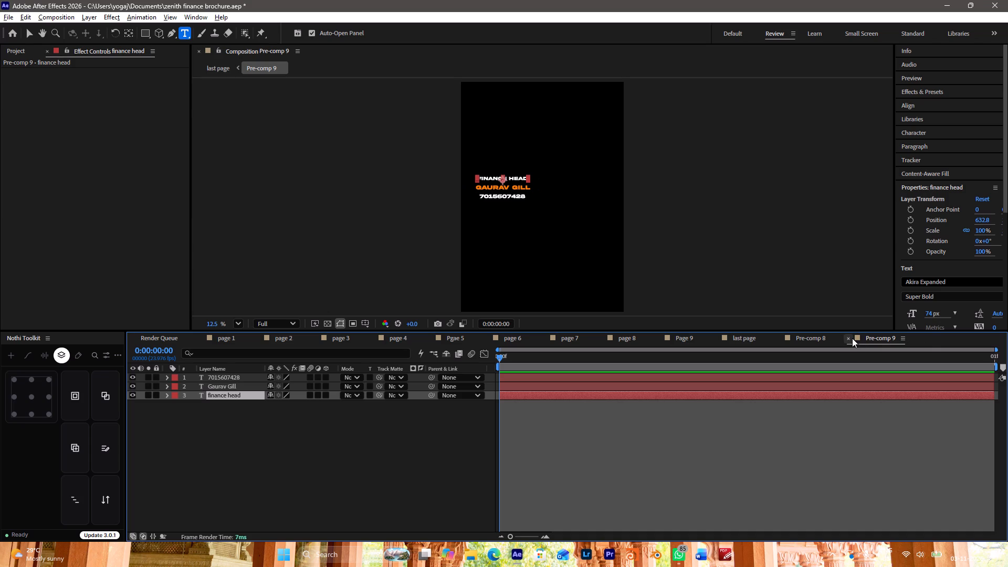
pyautogui.click(849, 338)
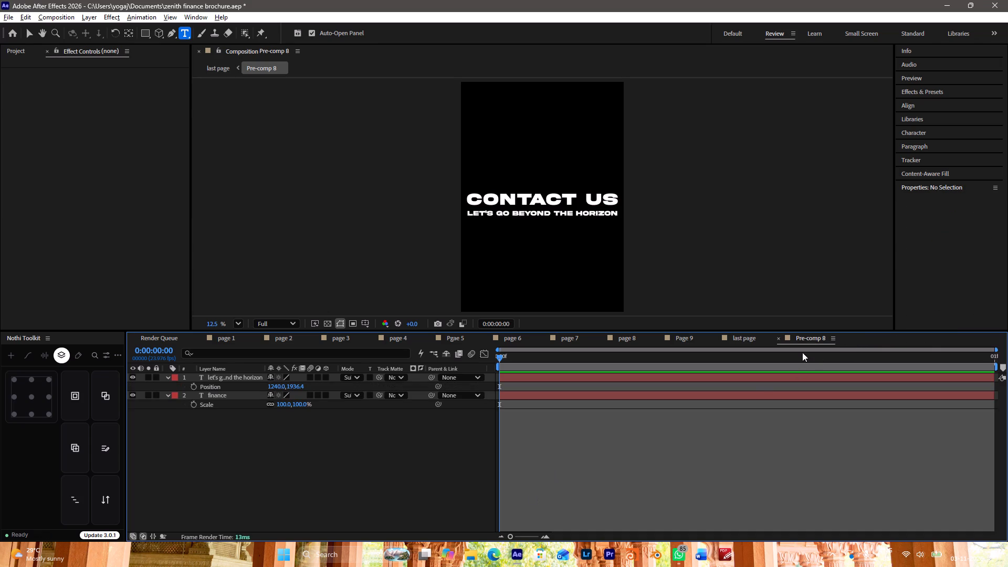
pyautogui.click(779, 337)
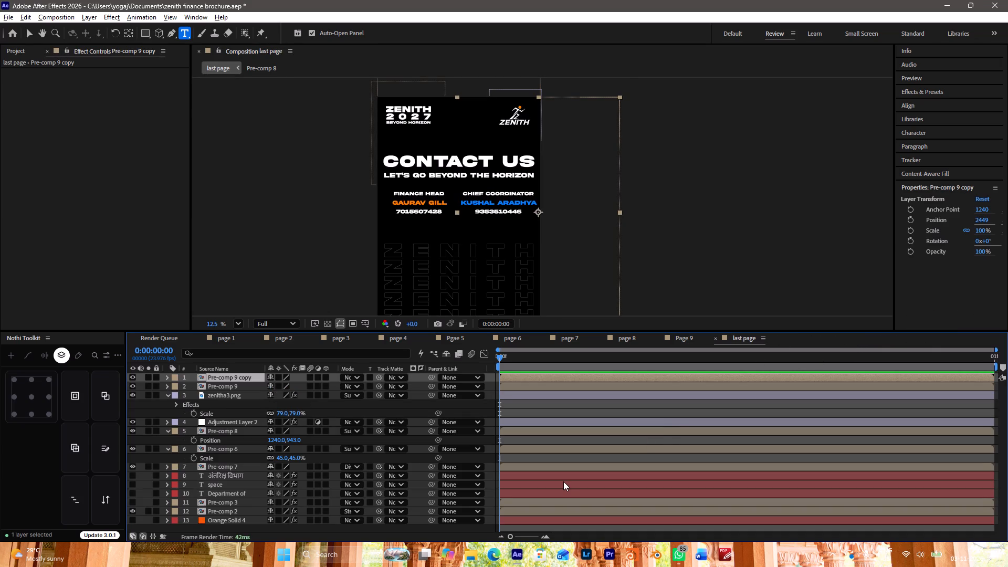
pyautogui.press('v')
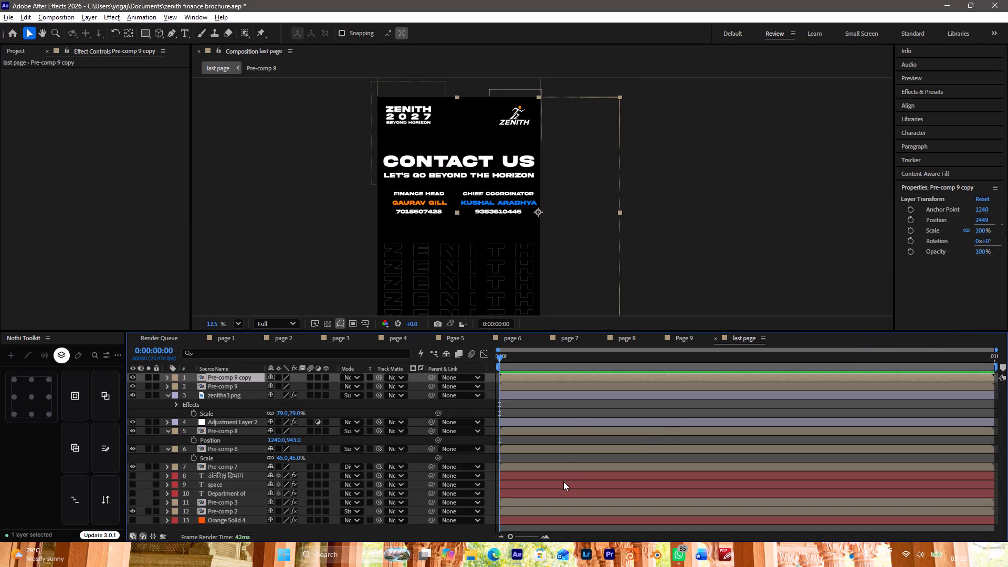
pyautogui.click(578, 405)
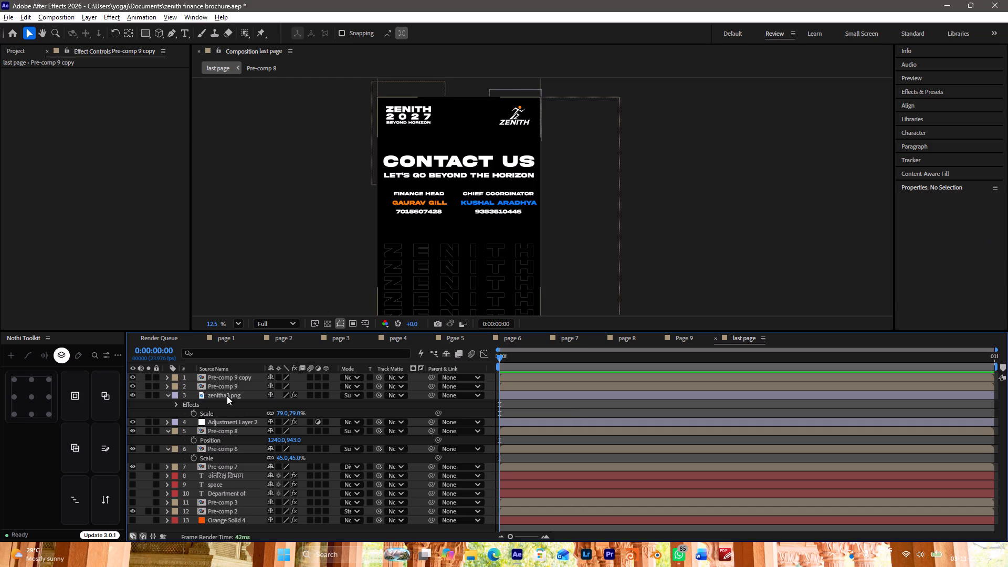
# Reveal the Position of both contact blocks and set the finance head block's X position to 1181.
pyautogui.click(241, 384)
pyautogui.press('p')
pyautogui.click(251, 377)
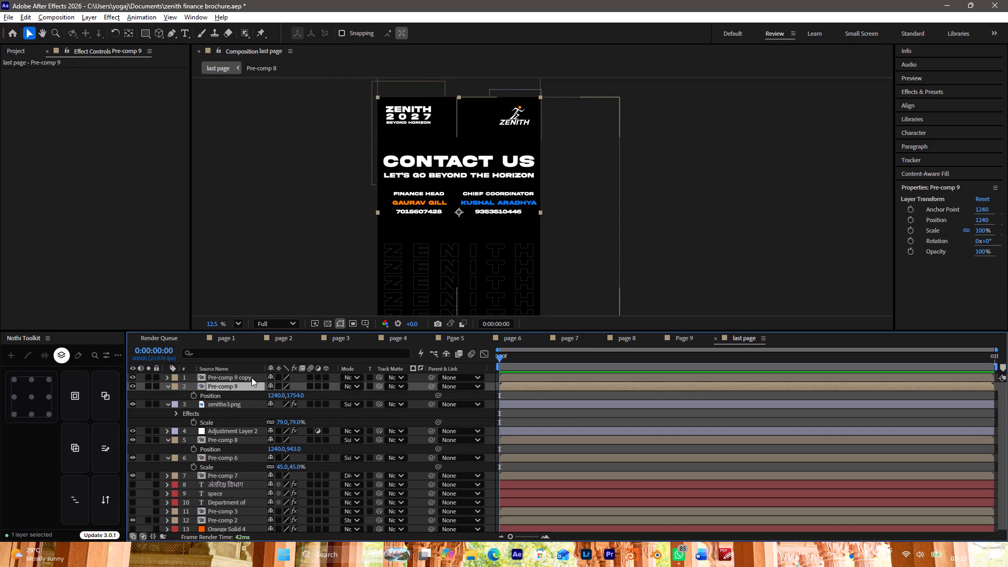
pyautogui.press('p')
pyautogui.moveTo(270, 401); pyautogui.dragTo(280, 401)
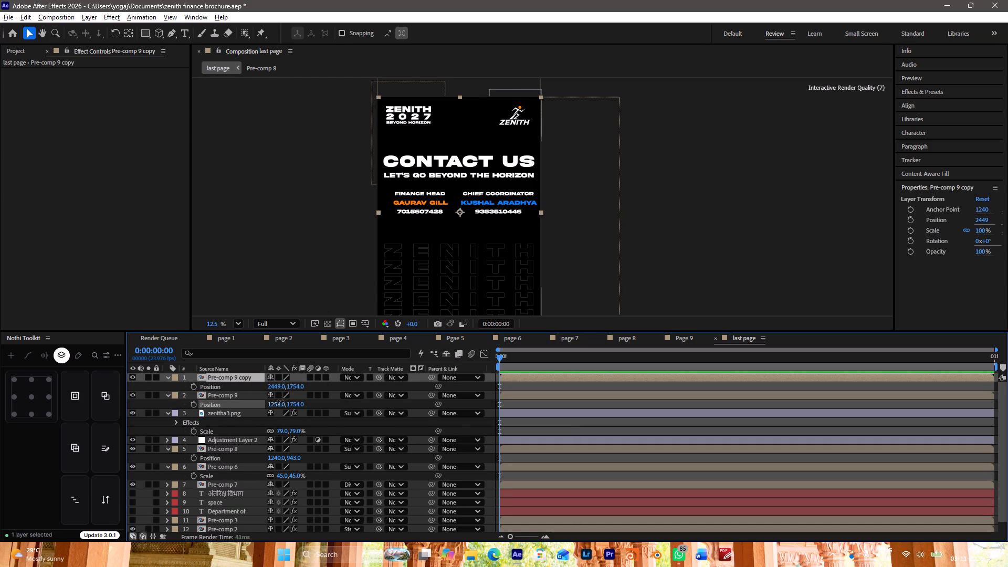
pyautogui.moveTo(280, 401); pyautogui.dragTo(245, 407)
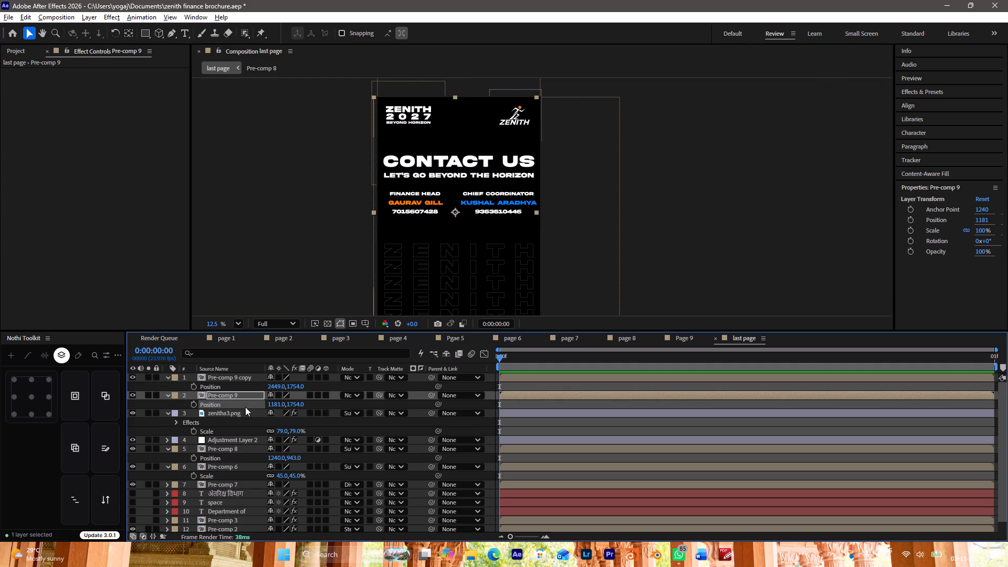
# Adjust the chief coordinator block's horizontal spacing by setting its X position to 2476.
pyautogui.moveTo(275, 387); pyautogui.dragTo(263, 389)
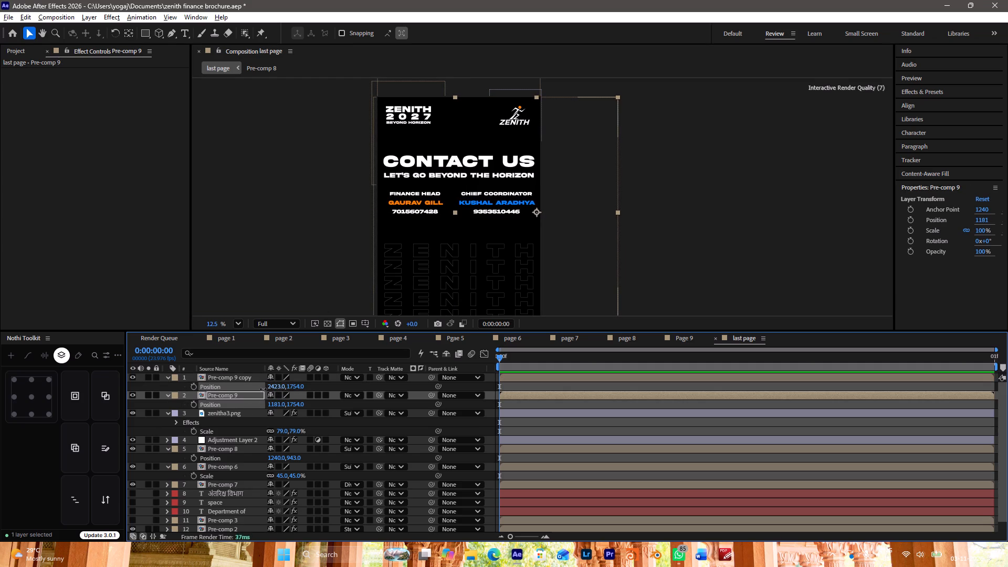
pyautogui.moveTo(263, 389); pyautogui.dragTo(268, 388)
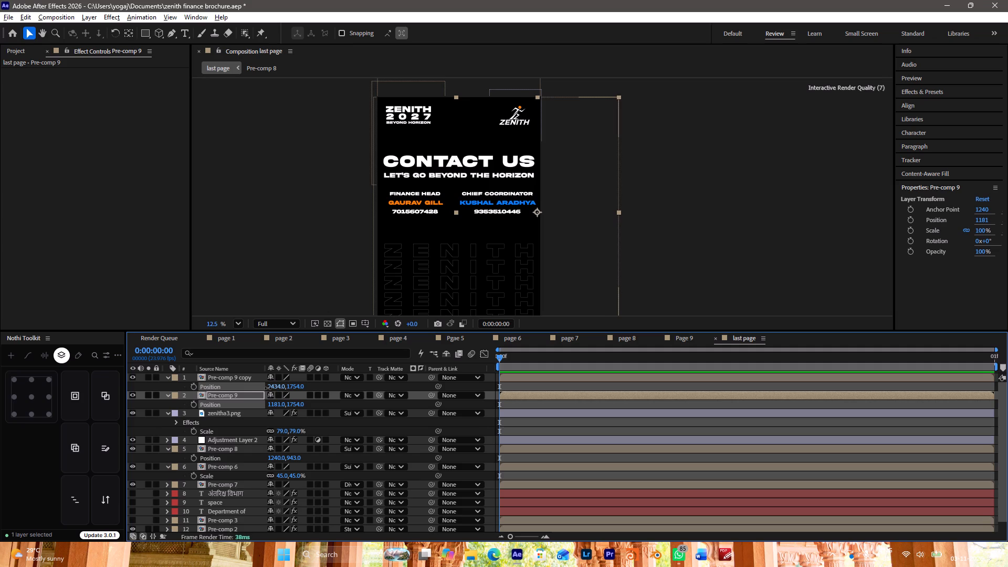
pyautogui.moveTo(268, 388); pyautogui.dragTo(289, 391)
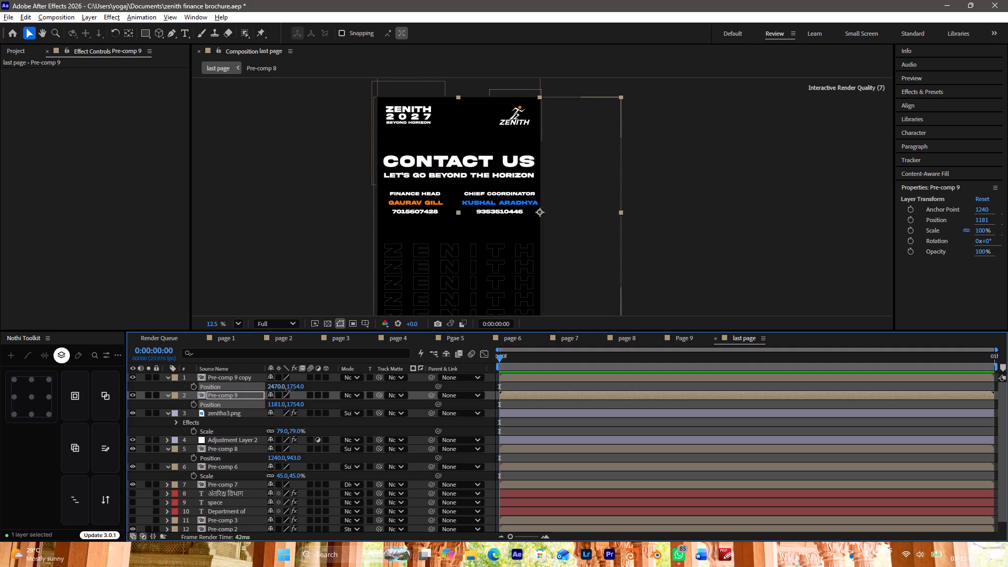
pyautogui.moveTo(289, 391); pyautogui.dragTo(300, 396)
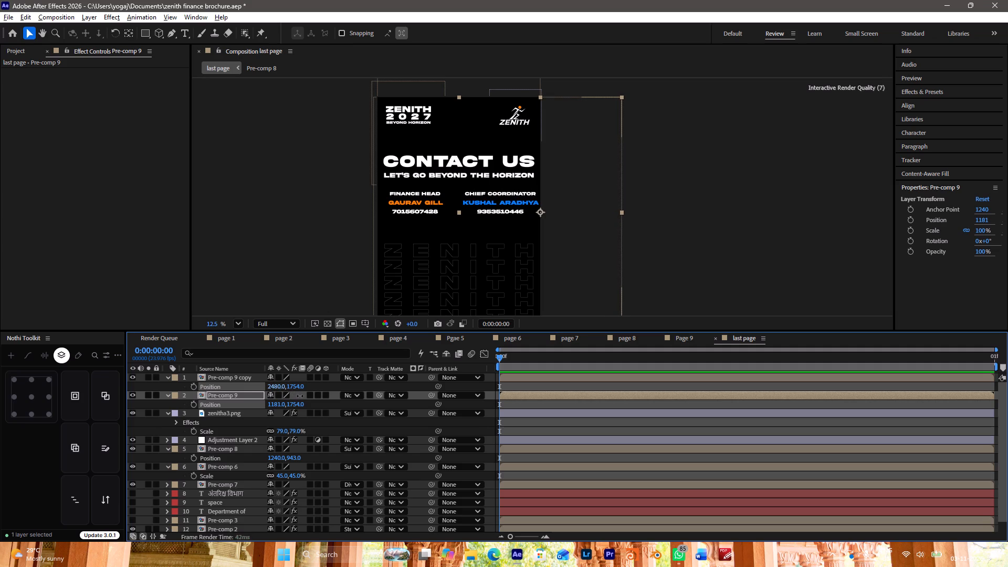
pyautogui.moveTo(300, 396); pyautogui.dragTo(297, 400)
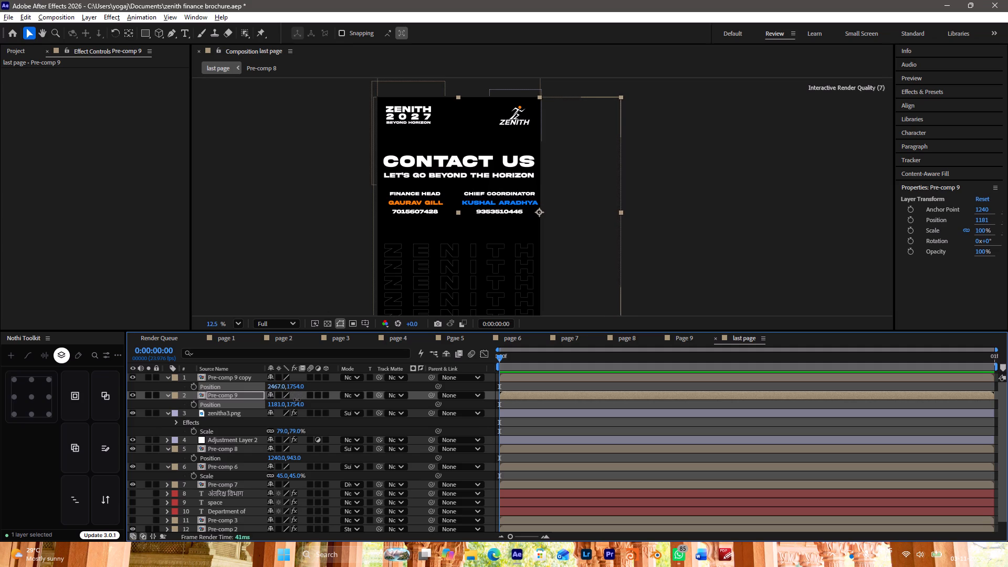
pyautogui.moveTo(297, 400); pyautogui.dragTo(302, 400)
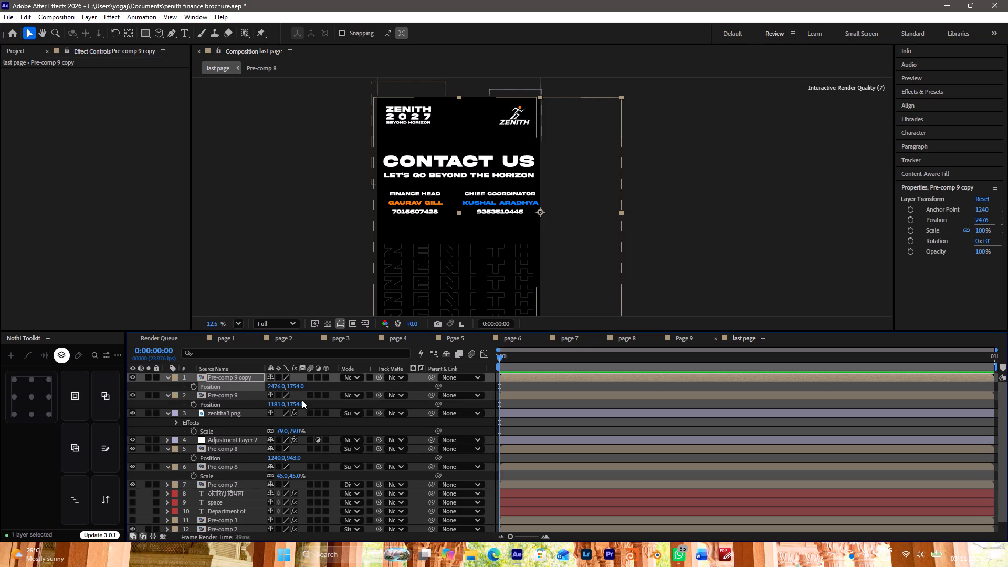
# Move the finance head block outward by setting its X position to 1059, and leave no layer selected.
pyautogui.moveTo(278, 402); pyautogui.dragTo(276, 402)
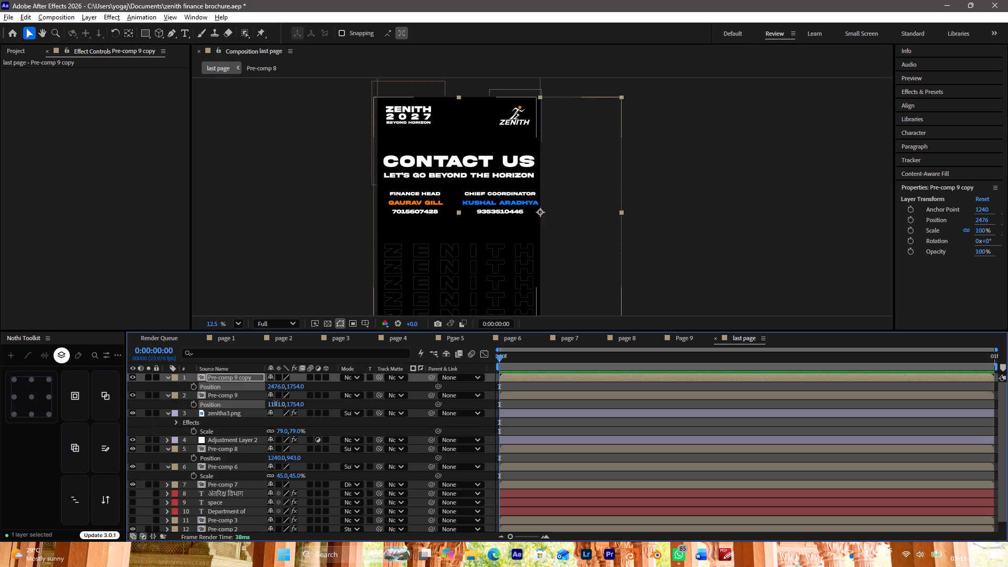
pyautogui.moveTo(276, 402); pyautogui.dragTo(180, 378)
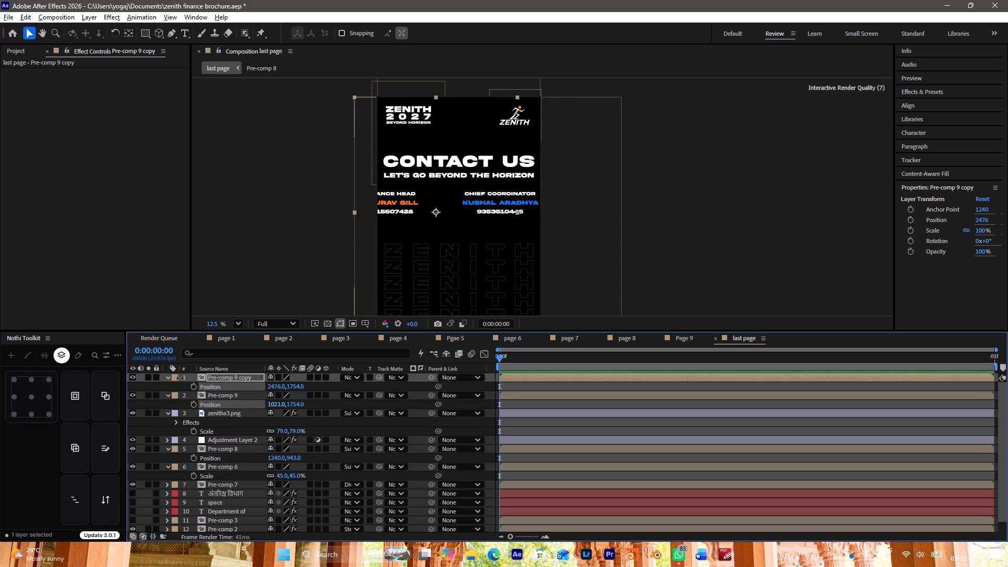
pyautogui.moveTo(180, 378); pyautogui.dragTo(237, 393)
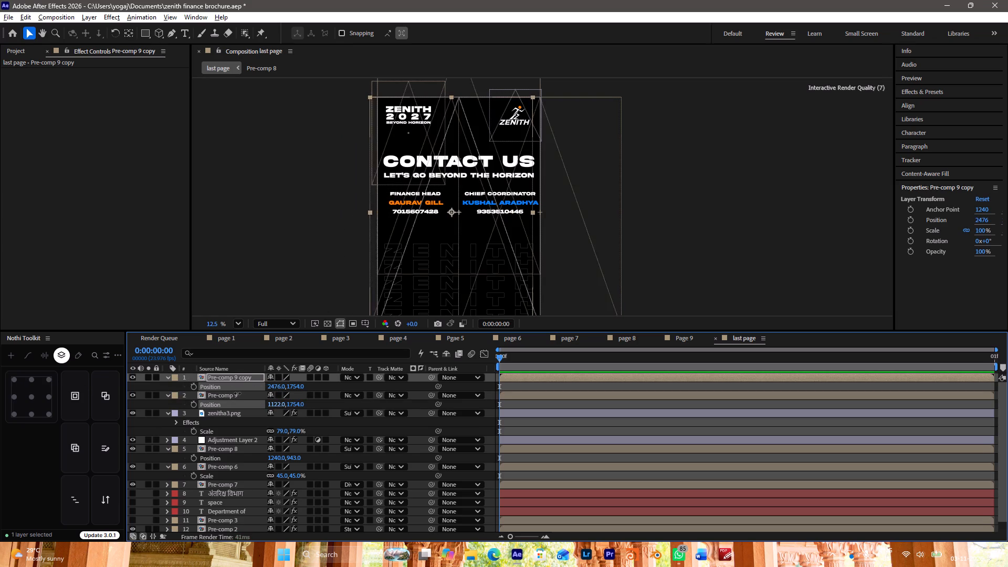
pyautogui.moveTo(237, 393); pyautogui.dragTo(233, 394)
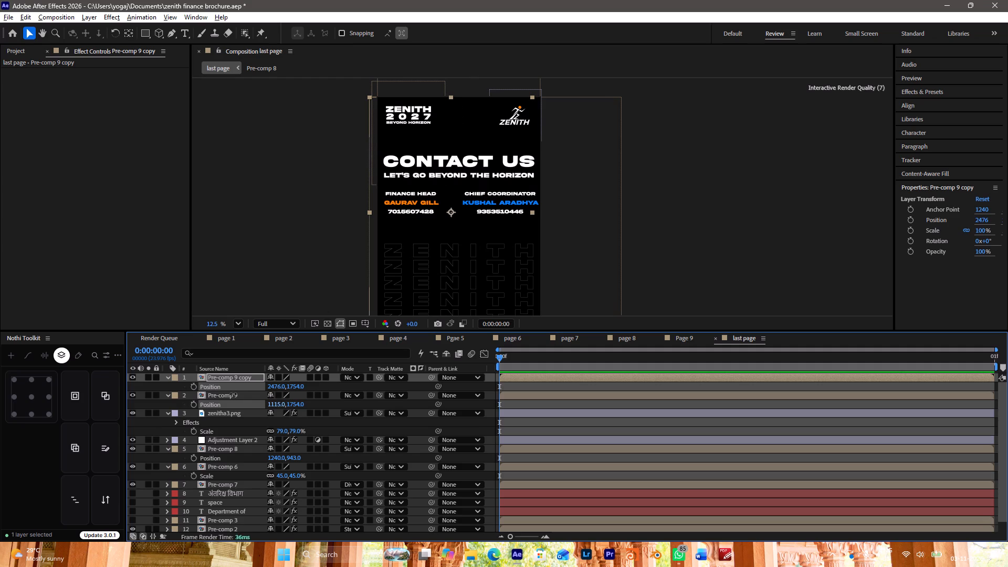
pyautogui.moveTo(233, 394); pyautogui.dragTo(212, 397)
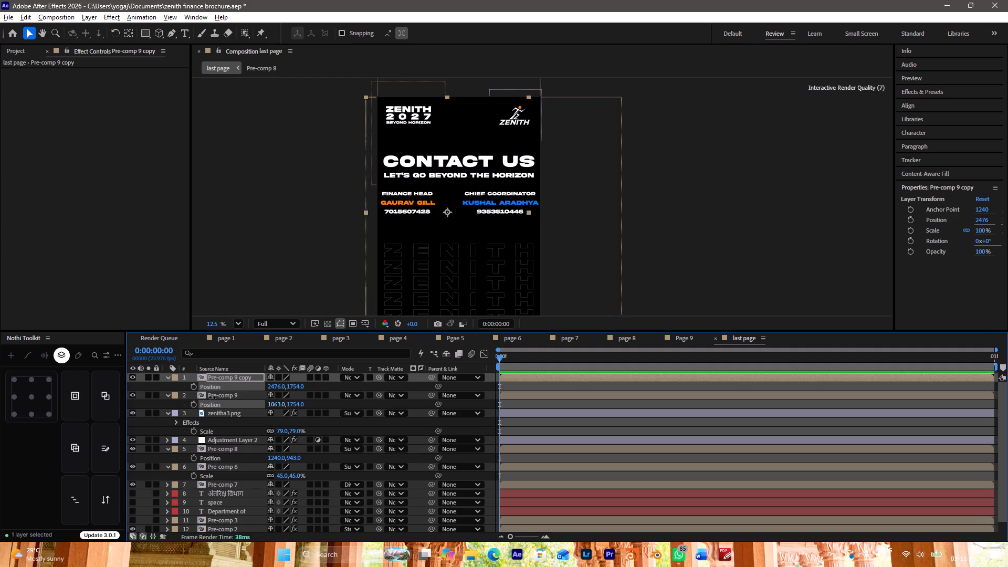
pyautogui.moveTo(212, 397); pyautogui.dragTo(207, 397)
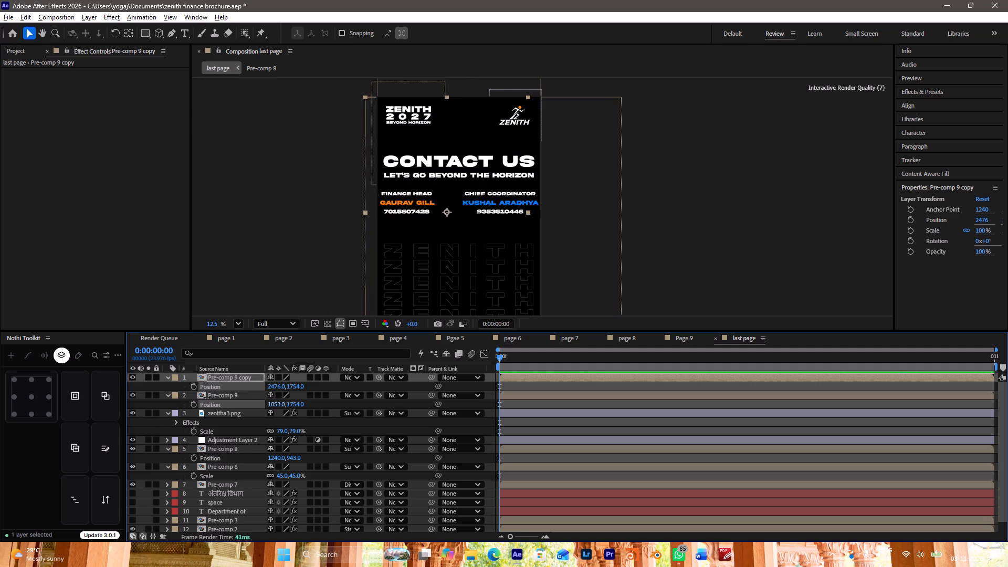
pyautogui.moveTo(207, 397); pyautogui.dragTo(210, 397)
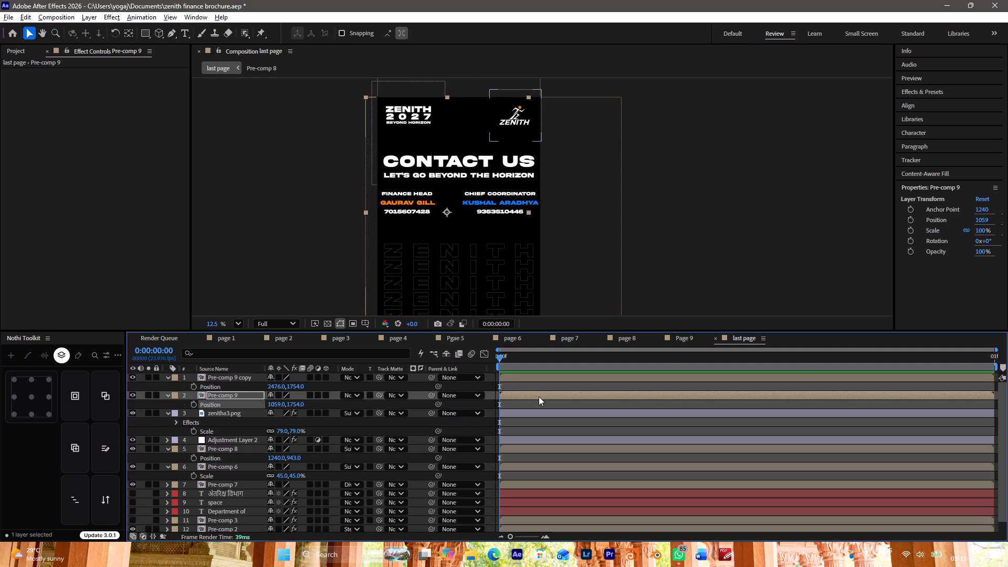
pyautogui.click(537, 404)
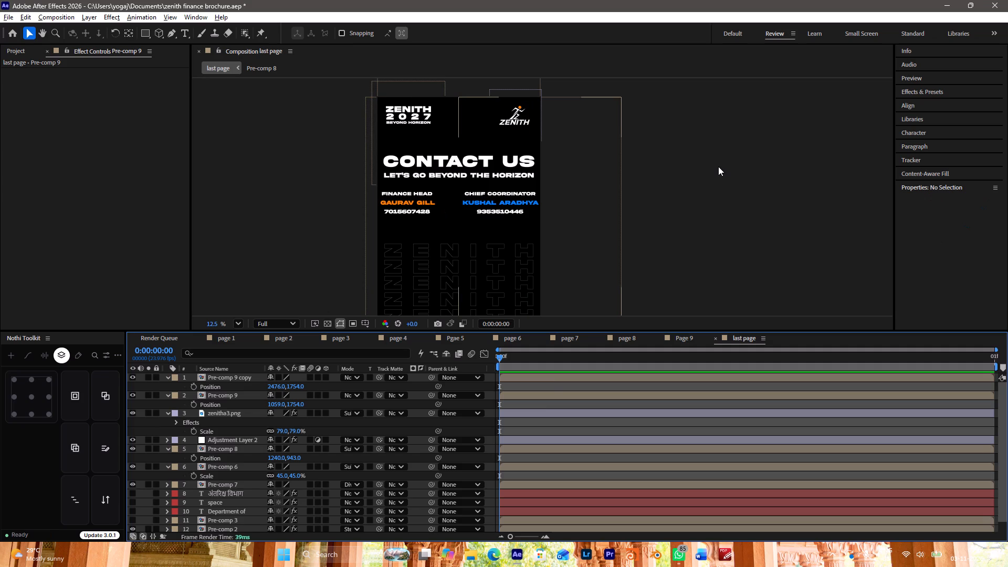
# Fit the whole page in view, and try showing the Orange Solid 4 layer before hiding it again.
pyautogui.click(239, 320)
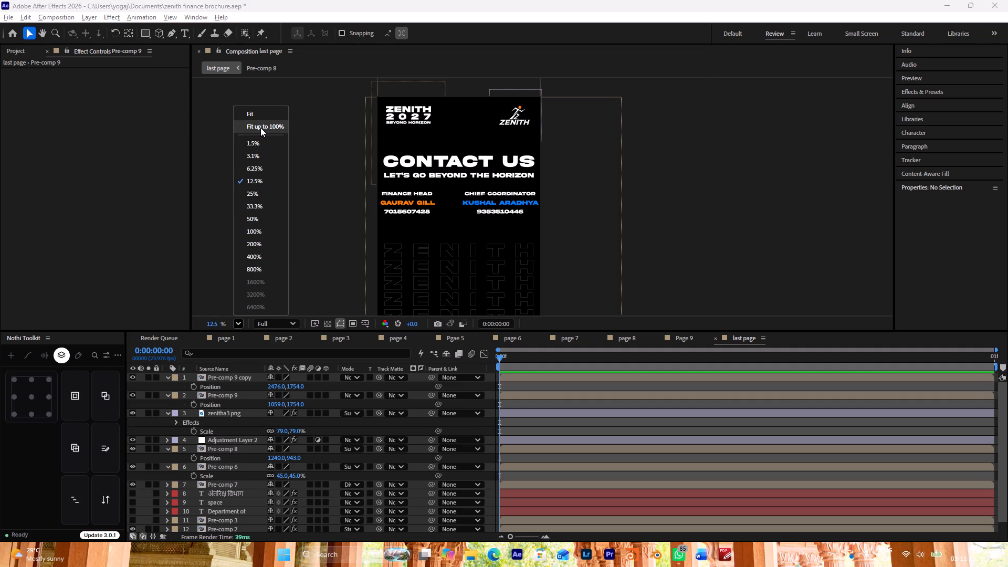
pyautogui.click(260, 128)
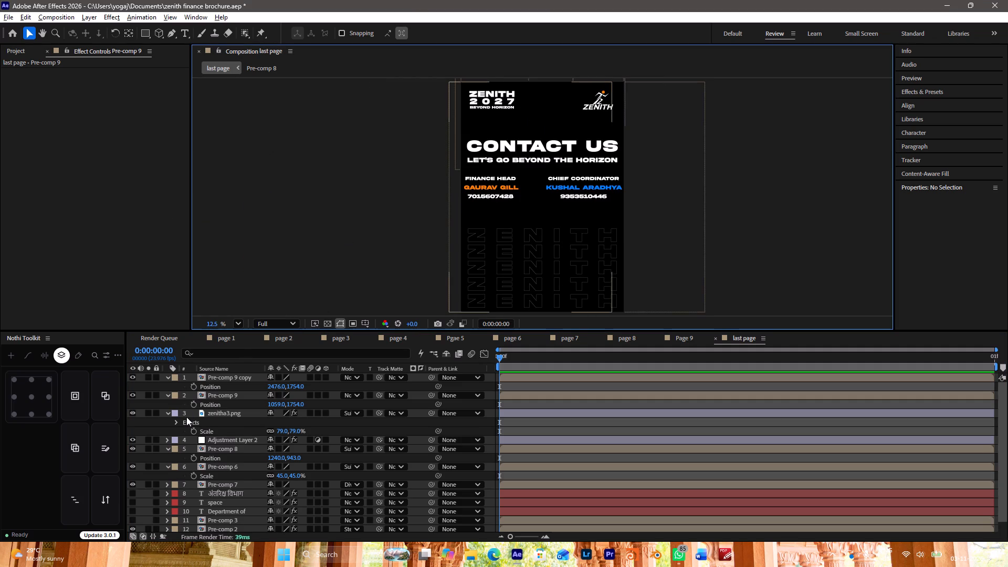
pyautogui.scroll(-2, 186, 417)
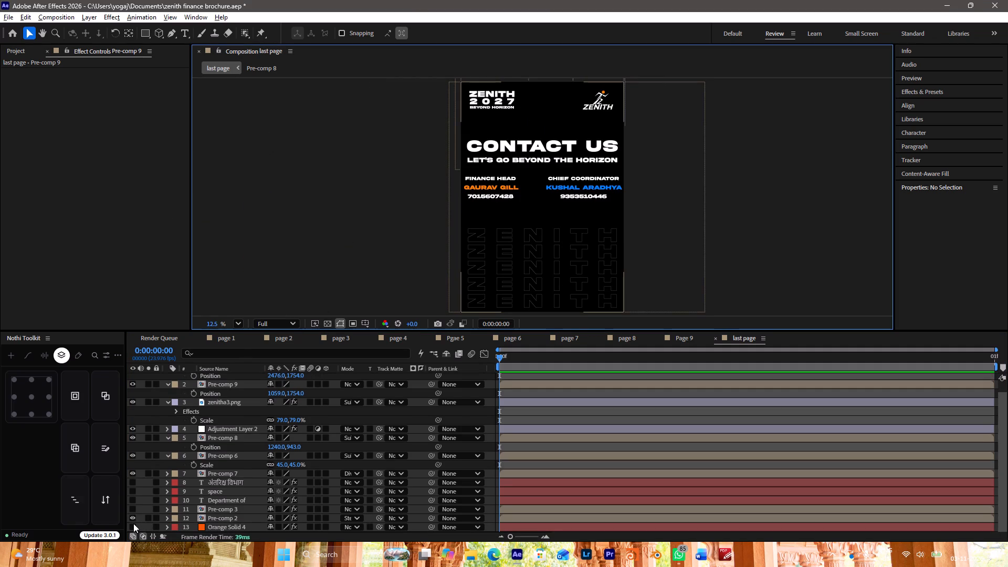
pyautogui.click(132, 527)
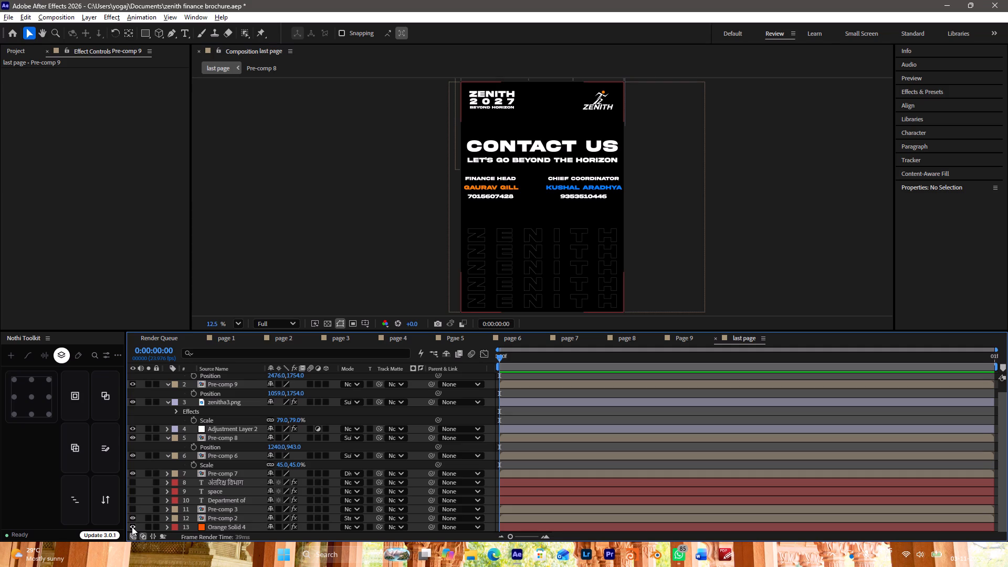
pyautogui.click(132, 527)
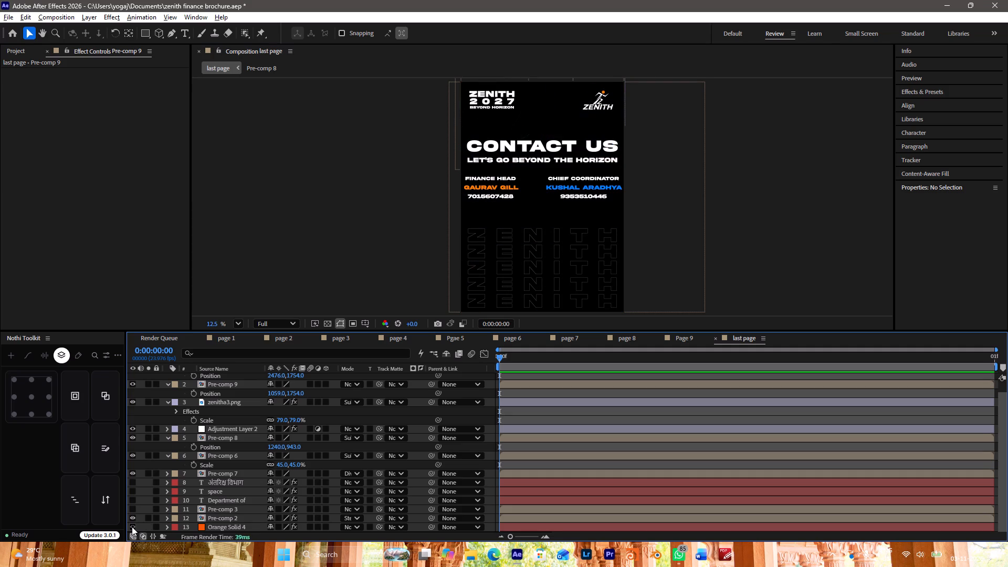
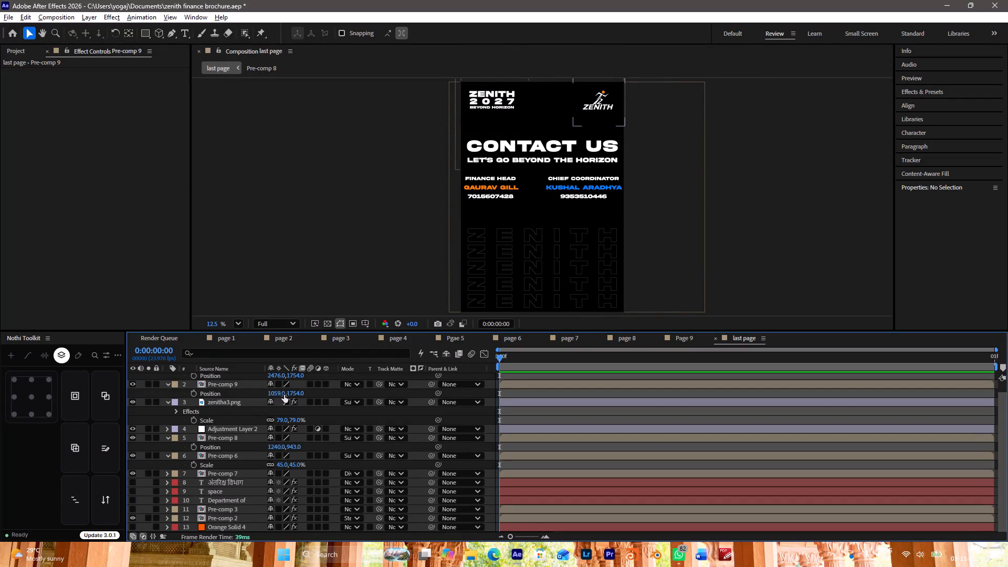
# Move the chief coordinator block slightly inward by setting its X position to 2436.
pyautogui.scroll(1, 278, 390)
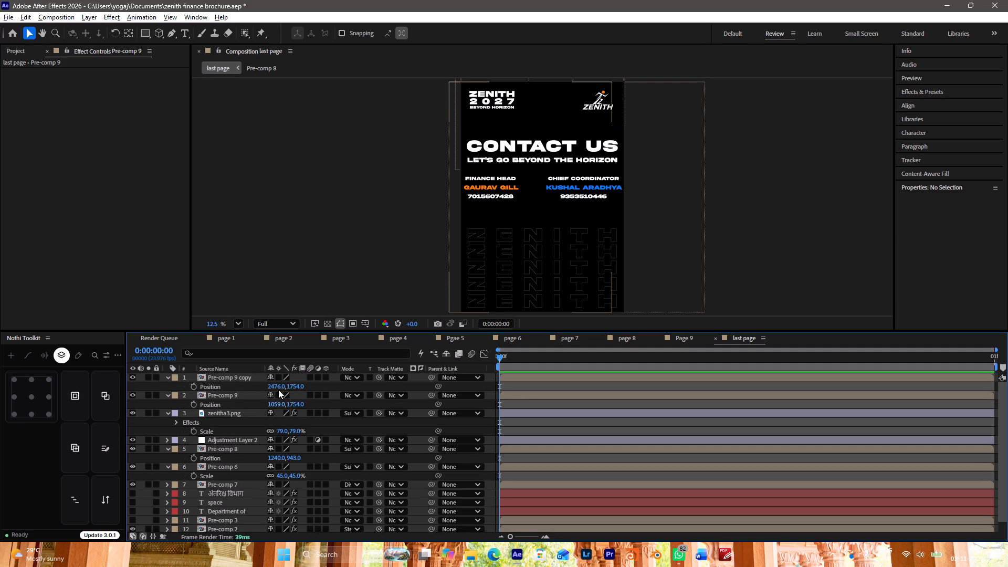
pyautogui.moveTo(277, 386); pyautogui.dragTo(273, 387)
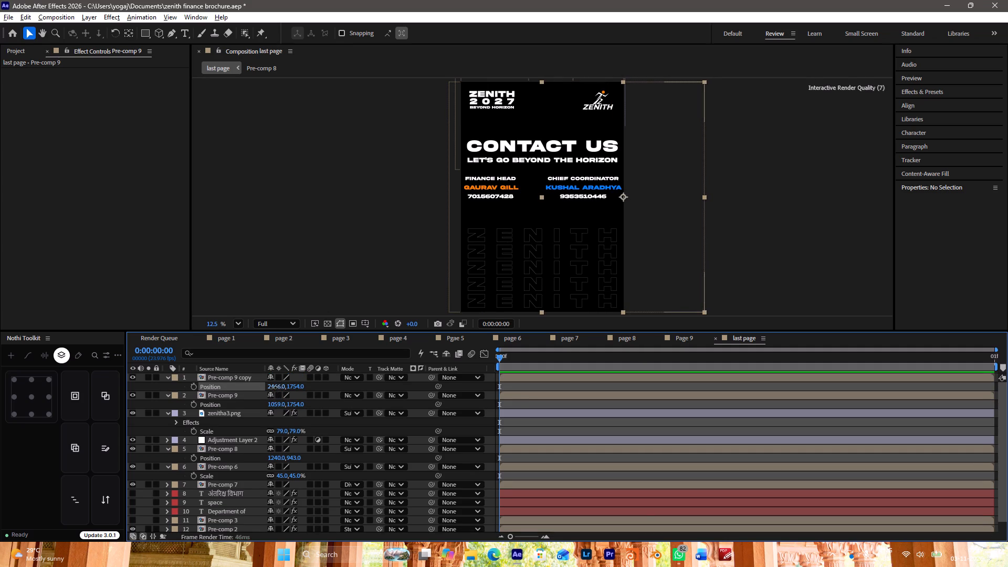
pyautogui.moveTo(273, 387); pyautogui.dragTo(266, 395)
# Move the finance head block inward by setting its X position to 1117, and leave no layer selected.
pyautogui.moveTo(275, 403); pyautogui.dragTo(303, 403)
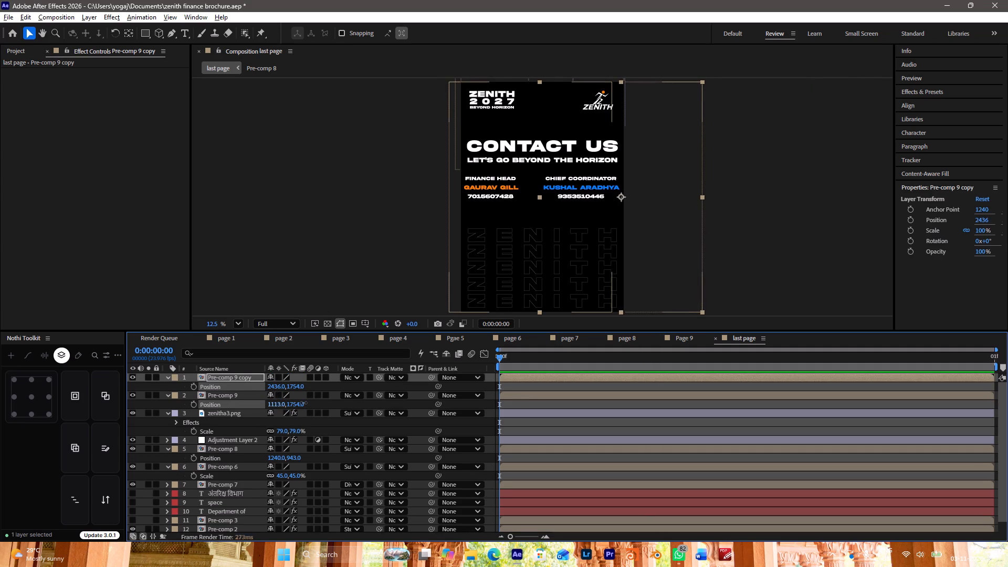
pyautogui.moveTo(303, 403); pyautogui.dragTo(323, 405)
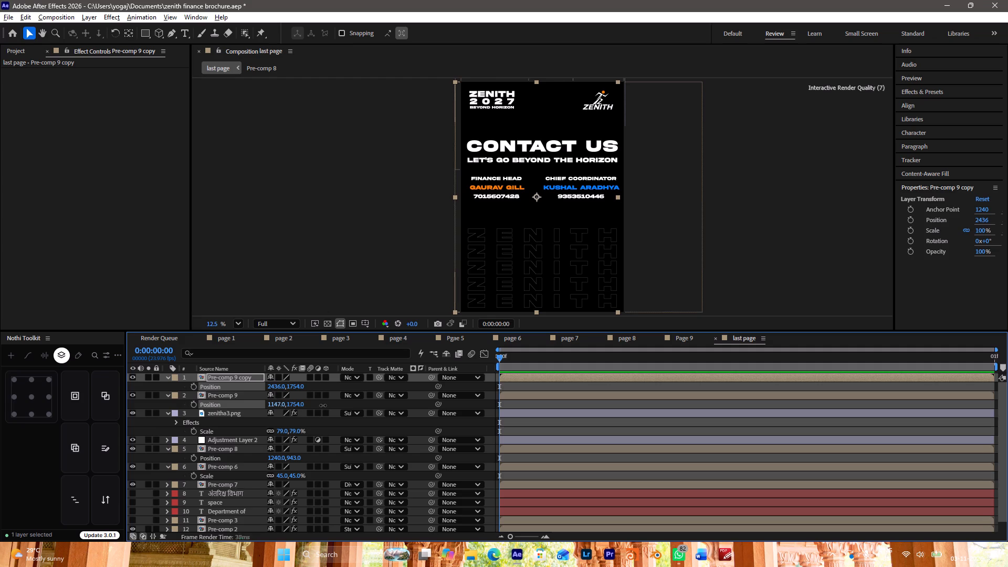
pyautogui.moveTo(323, 405); pyautogui.dragTo(309, 407)
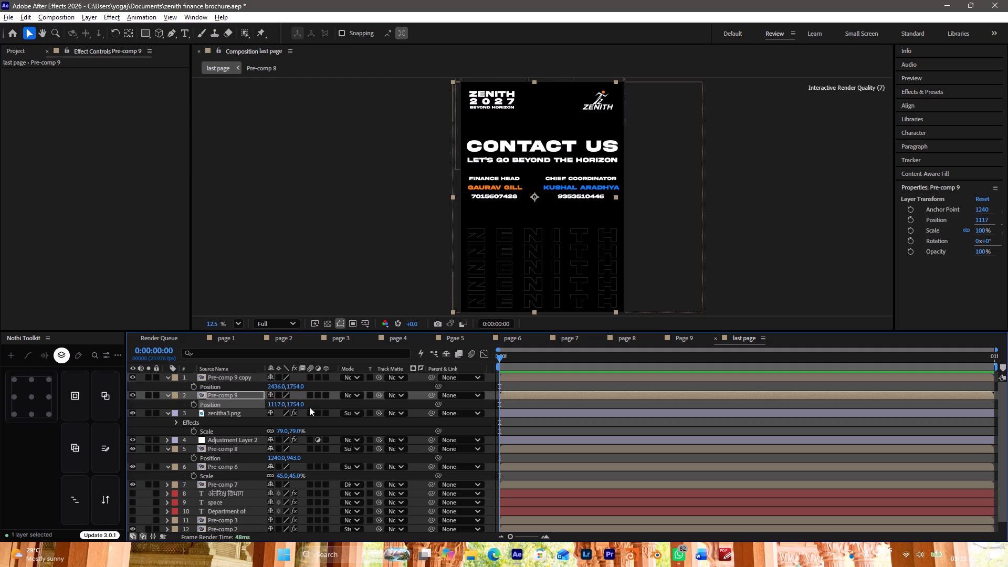
pyautogui.click(516, 384)
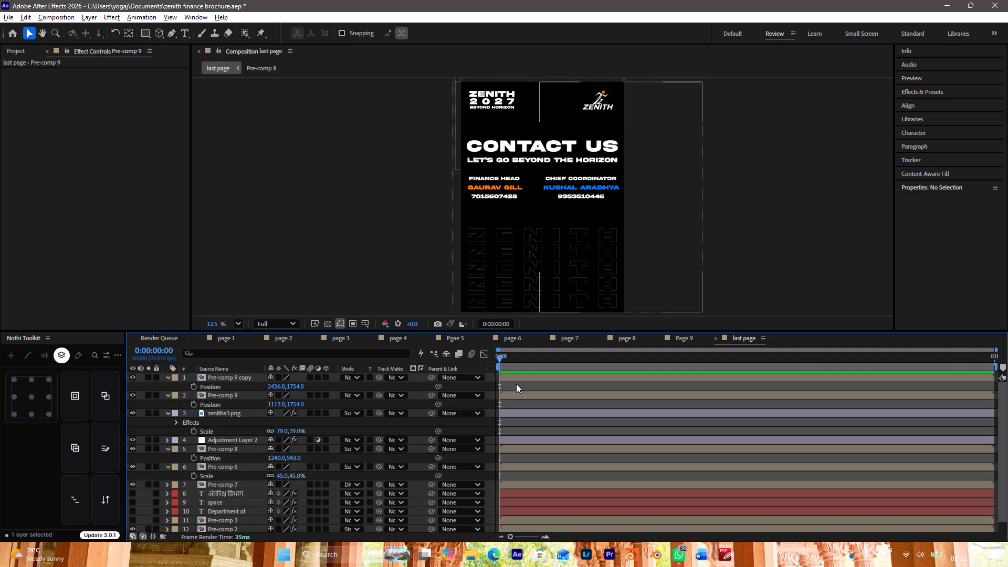
pyautogui.click(523, 386)
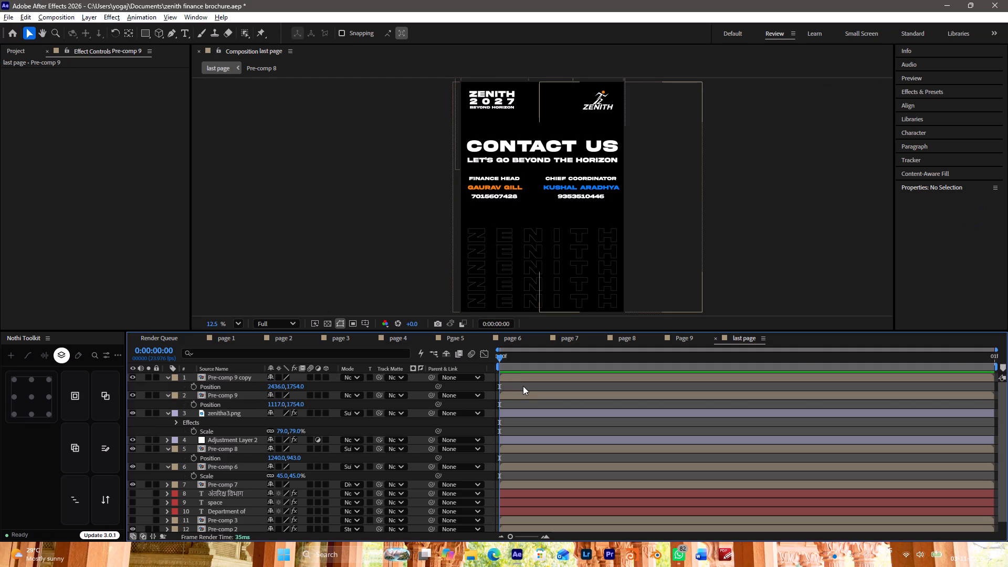